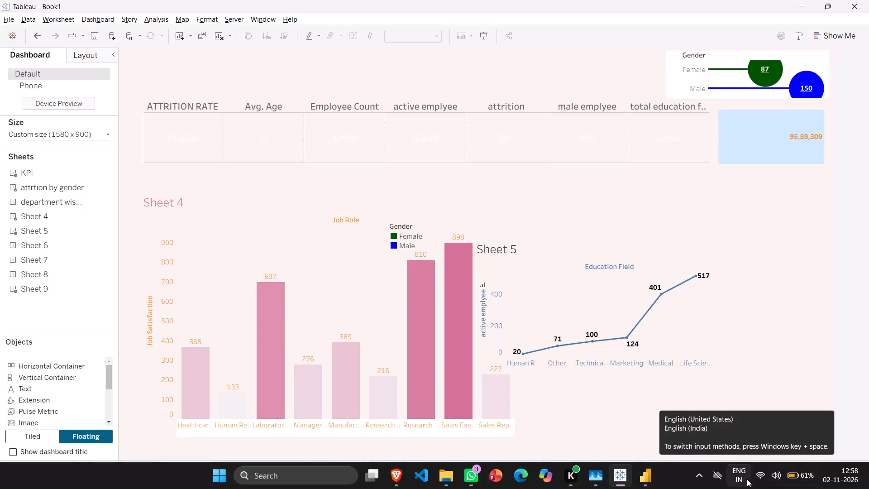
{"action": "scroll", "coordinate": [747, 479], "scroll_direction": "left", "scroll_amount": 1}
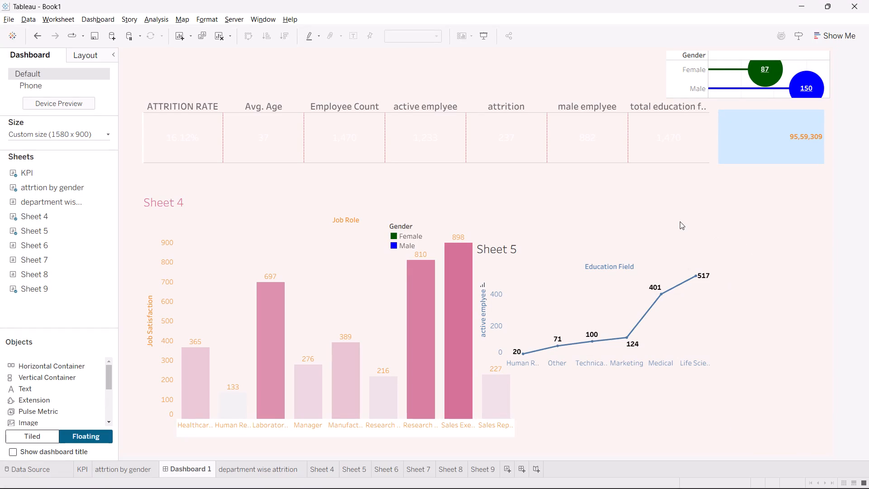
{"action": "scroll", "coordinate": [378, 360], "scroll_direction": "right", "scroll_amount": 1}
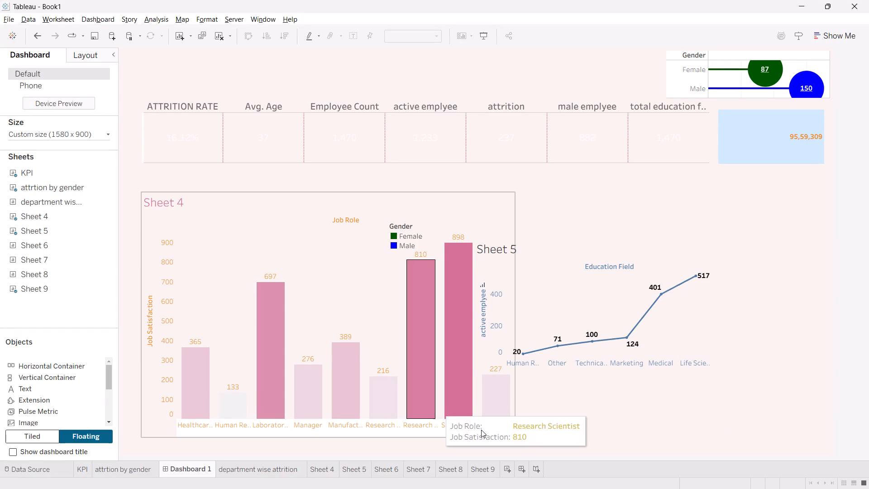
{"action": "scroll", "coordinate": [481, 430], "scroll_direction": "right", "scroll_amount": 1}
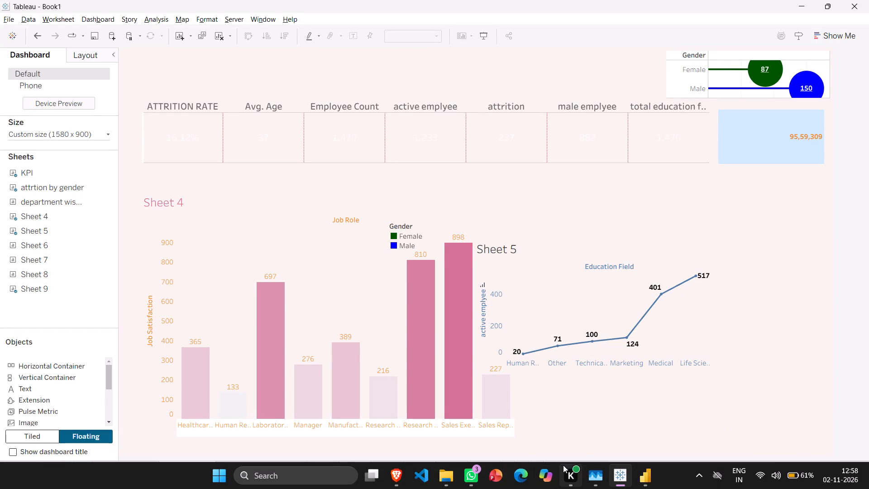
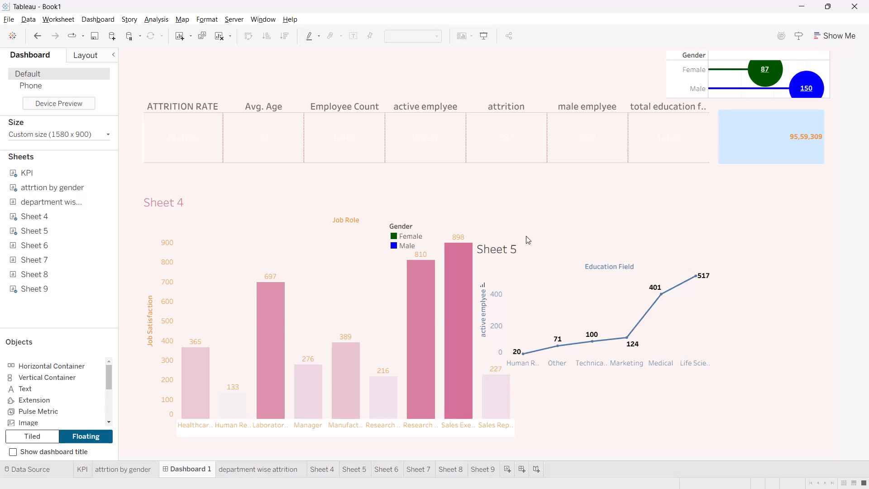
Examine the attrition dashboard, the KPI sheet's measures and the available data fields and field options.
{"action": "scroll", "coordinate": [526, 236], "scroll_direction": "down", "scroll_amount": 1, "text": "ctrl"}
{"action": "scroll", "coordinate": [526, 236], "scroll_direction": "down", "scroll_amount": 2}
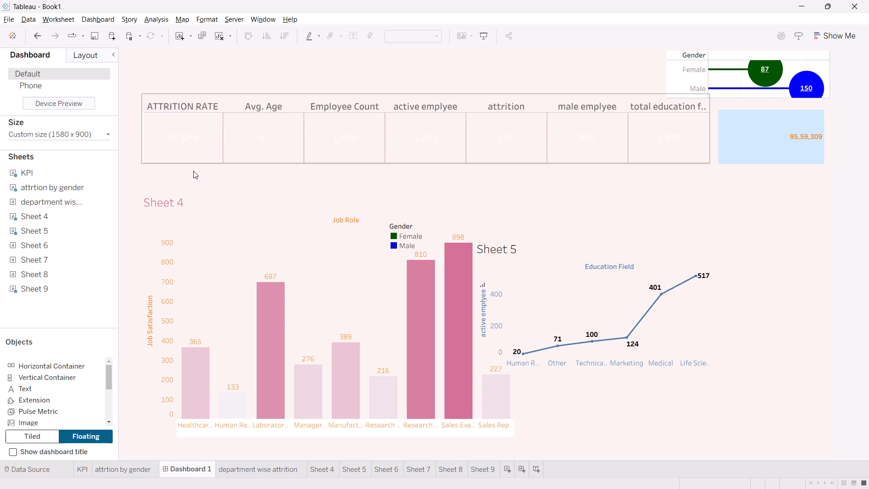
{"action": "left_click", "coordinate": [147, 165]}
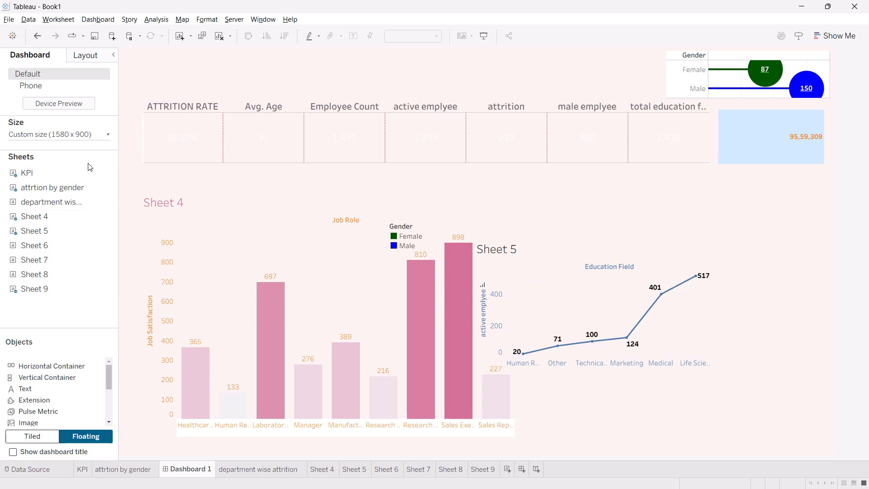
{"action": "left_click", "coordinate": [81, 471]}
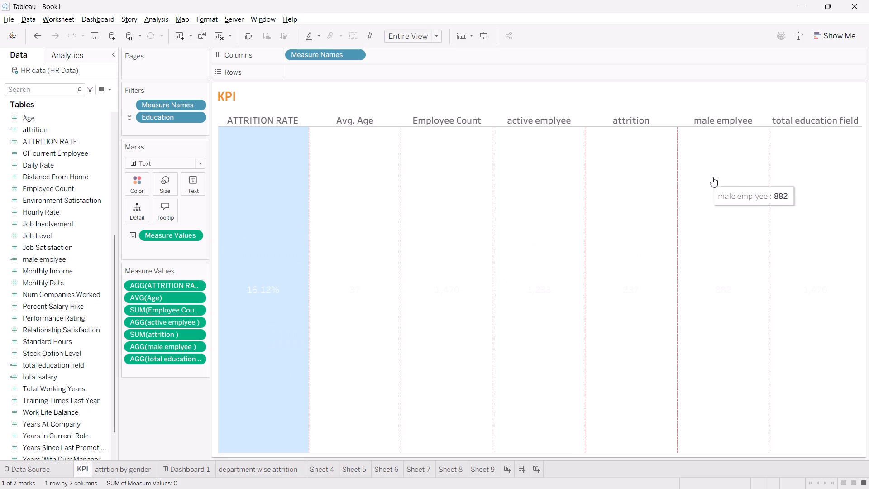
{"action": "scroll", "coordinate": [712, 178], "scroll_direction": "left", "scroll_amount": 2}
{"action": "scroll", "coordinate": [712, 178], "scroll_direction": "right", "scroll_amount": 1}
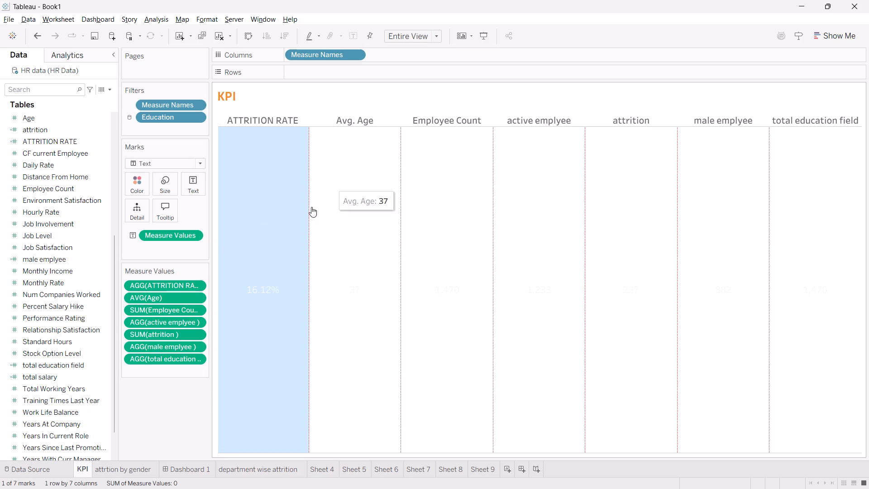
{"action": "left_click", "coordinate": [111, 94]}
{"action": "left_click", "coordinate": [109, 91]}
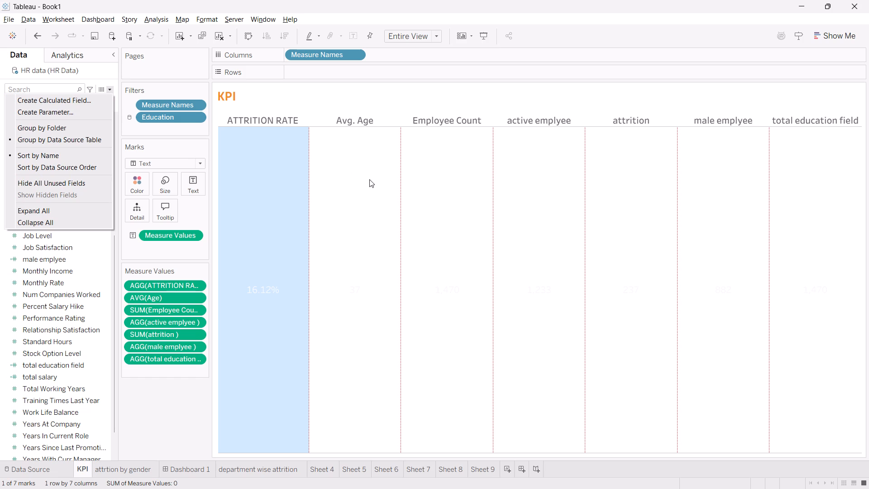
{"action": "scroll", "coordinate": [63, 319], "scroll_direction": "down", "scroll_amount": 2}
{"action": "scroll", "coordinate": [98, 268], "scroll_direction": "down", "scroll_amount": 1}
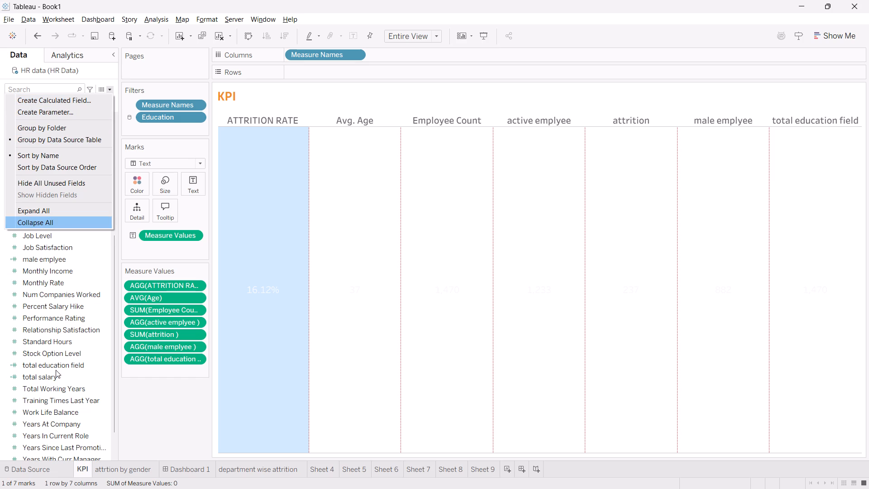
{"action": "left_click", "coordinate": [328, 339]}
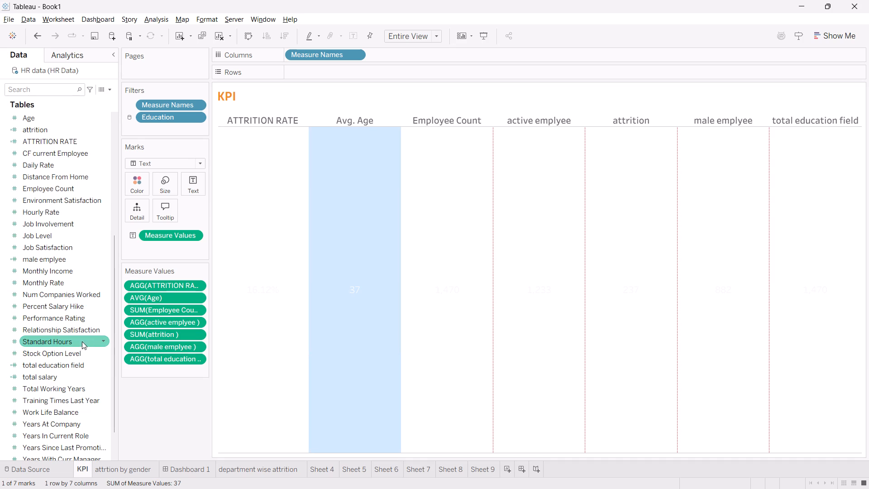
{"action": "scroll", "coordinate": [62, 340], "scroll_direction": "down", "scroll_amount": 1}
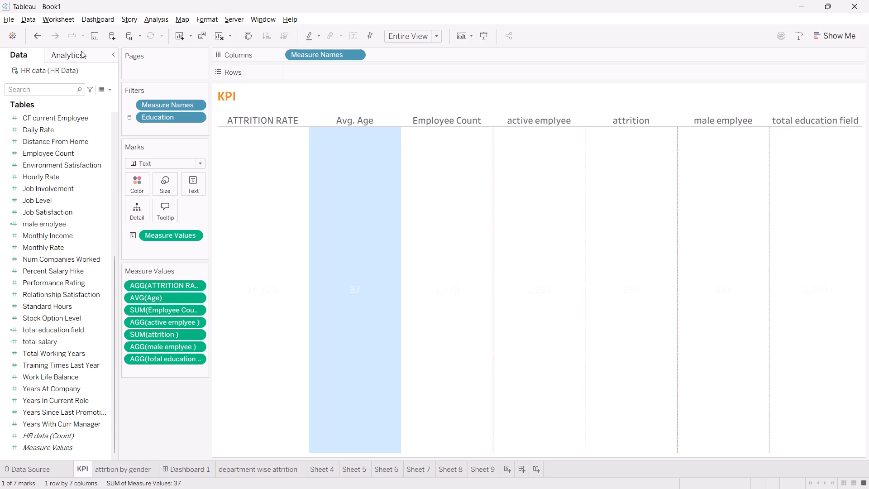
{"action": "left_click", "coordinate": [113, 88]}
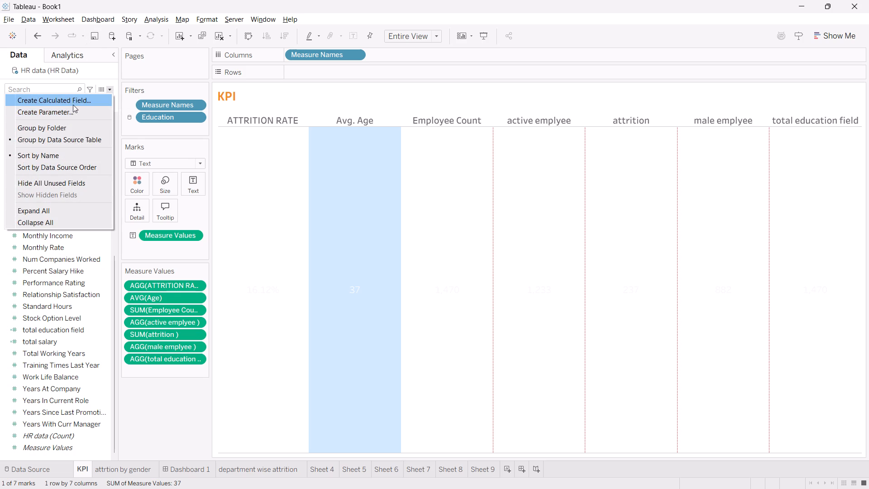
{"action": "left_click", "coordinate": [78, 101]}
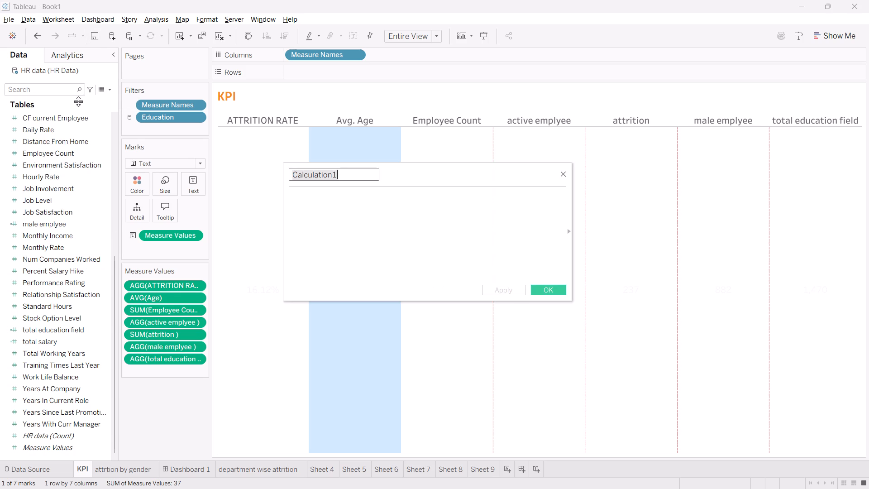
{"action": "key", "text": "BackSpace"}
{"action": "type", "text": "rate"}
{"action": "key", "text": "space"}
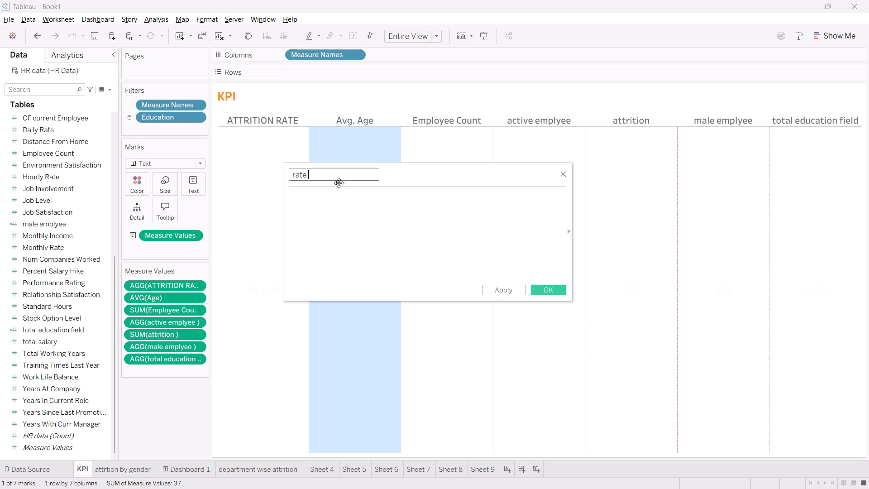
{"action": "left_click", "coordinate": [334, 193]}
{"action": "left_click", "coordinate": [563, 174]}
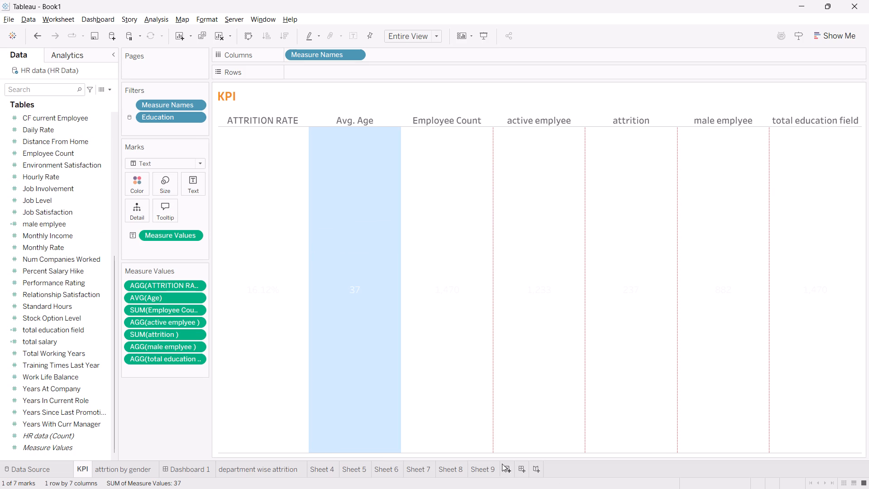
On Sheet 9, fitted to Entire View, add the male emplyee measure and lay out Measure Names across Columns.
{"action": "left_click", "coordinate": [480, 465]}
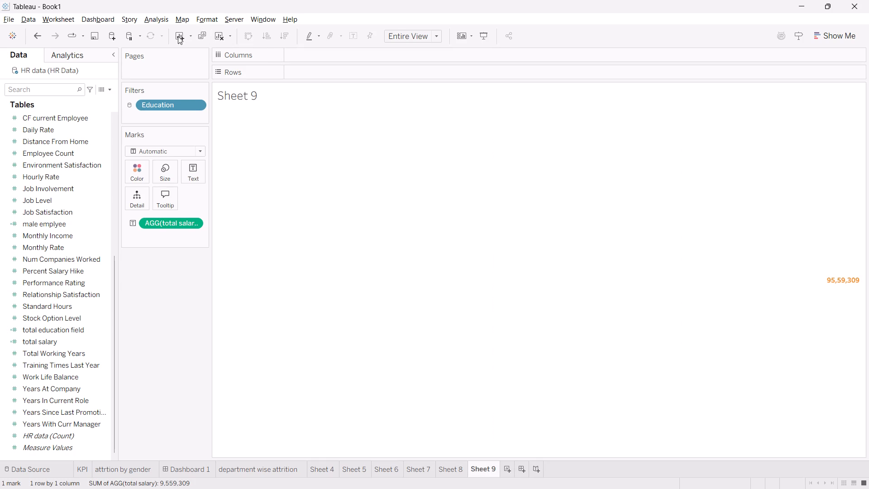
{"action": "left_click", "coordinate": [431, 40]}
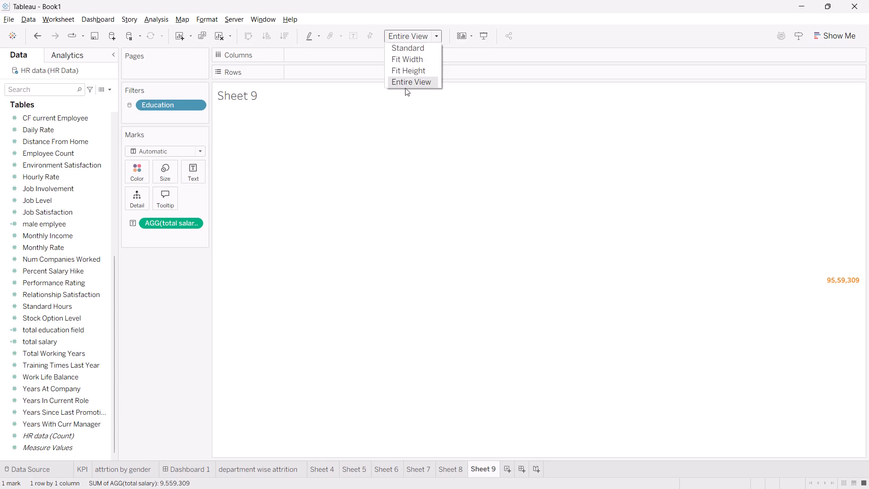
{"action": "left_click", "coordinate": [406, 84]}
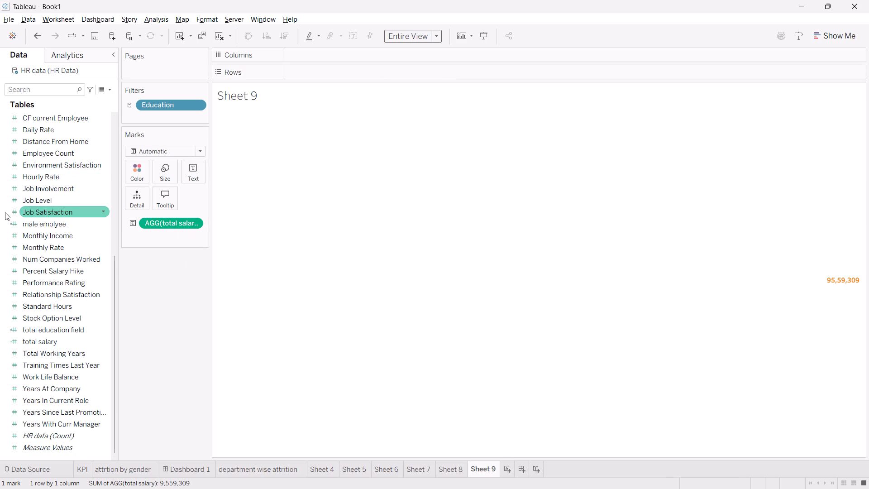
{"action": "double_click", "coordinate": [35, 222]}
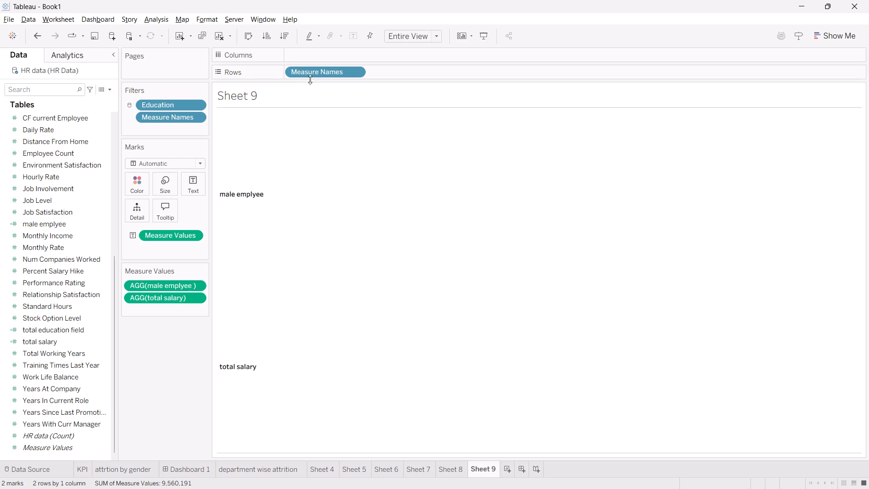
{"action": "left_click_drag", "start_coordinate": [313, 69], "coordinate": [315, 54]}
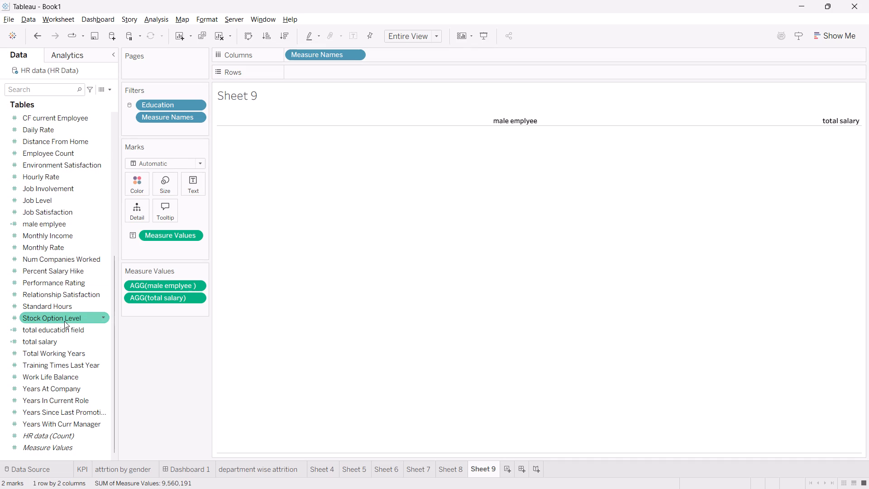
Add the active emplyee and attrition measures to the Sheet 9 table alongside male emplyee and total salary.
{"action": "double_click", "coordinate": [56, 339]}
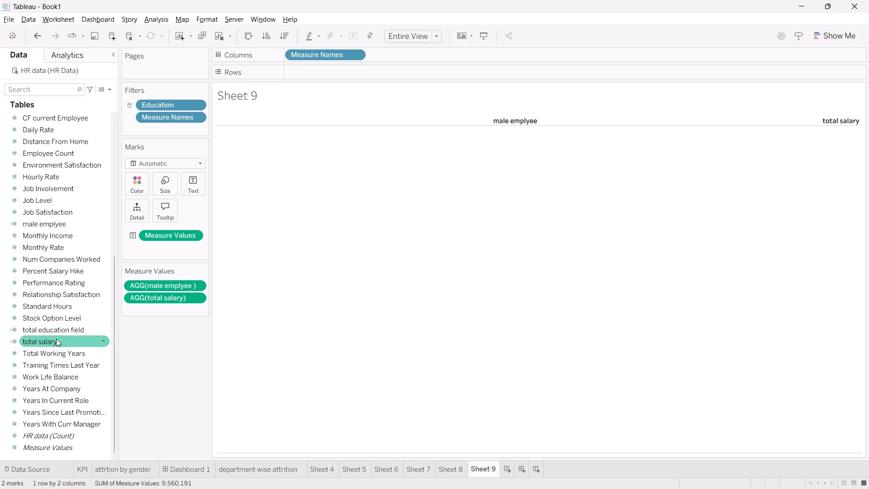
{"action": "double_click", "coordinate": [56, 339]}
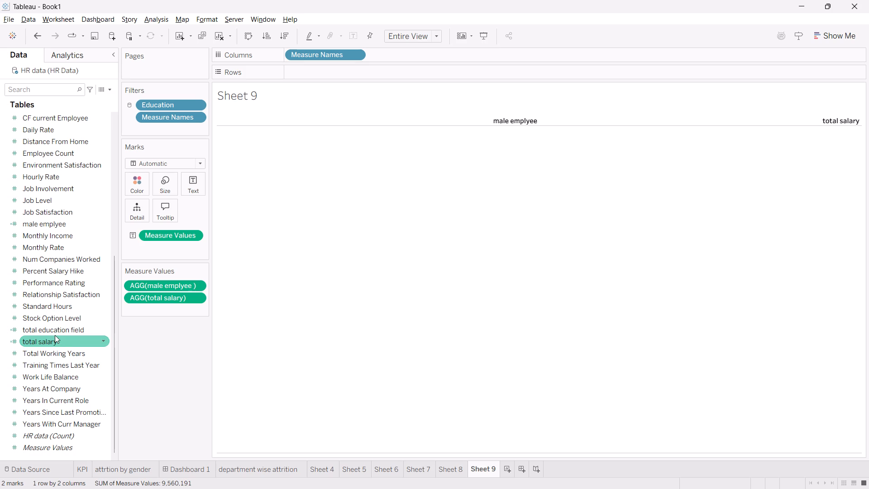
{"action": "double_click", "coordinate": [53, 343]}
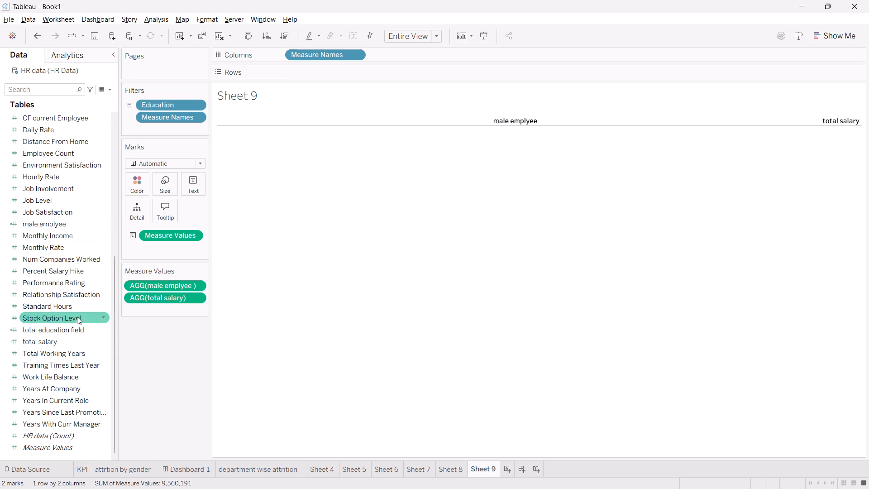
{"action": "scroll", "coordinate": [82, 288], "scroll_direction": "down", "scroll_amount": 1}
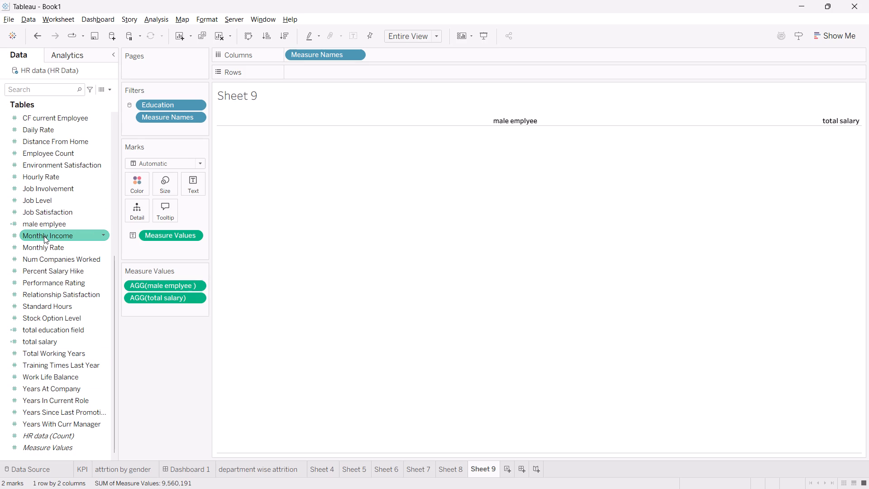
{"action": "scroll", "coordinate": [44, 168], "scroll_direction": "up", "scroll_amount": 1}
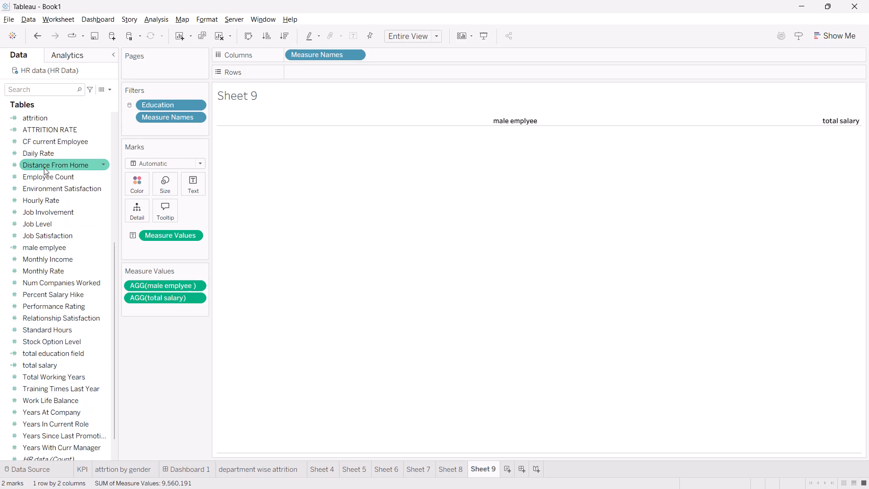
{"action": "scroll", "coordinate": [44, 168], "scroll_direction": "up", "scroll_amount": 1}
{"action": "double_click", "coordinate": [43, 236]}
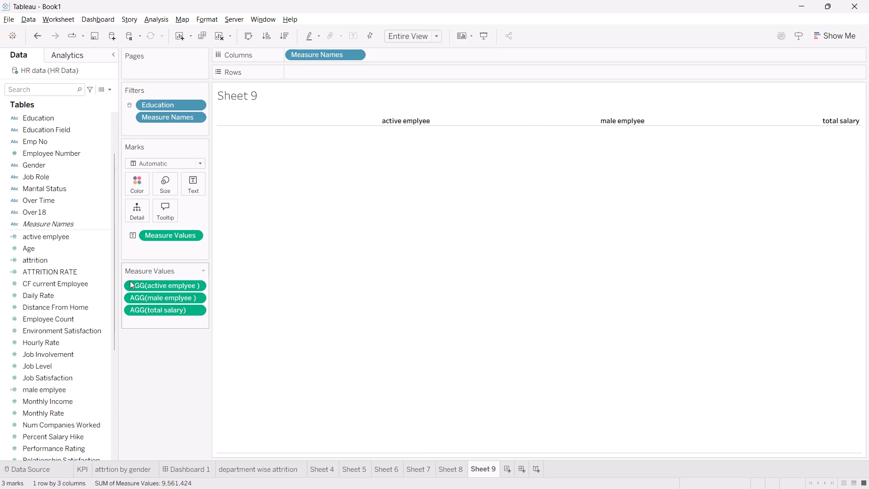
{"action": "double_click", "coordinate": [52, 263]}
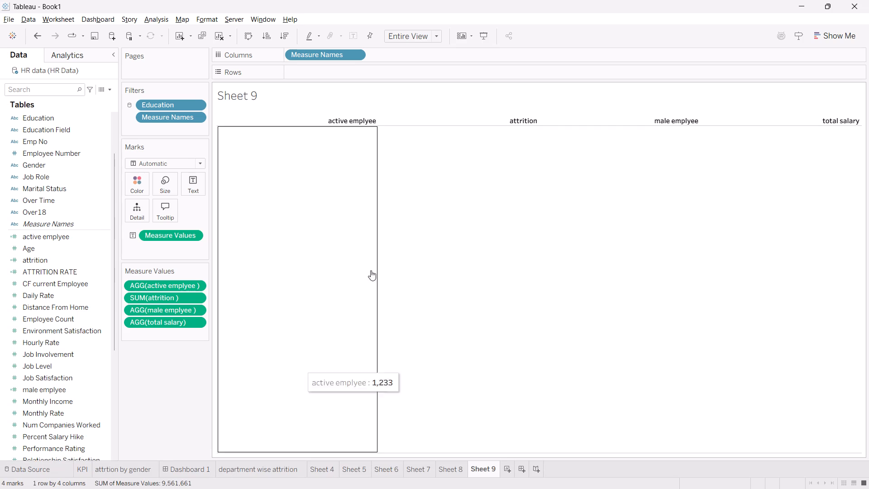
Change the colour of Sheet 9's mark label text to black and apply it.
{"action": "left_click", "coordinate": [196, 176]}
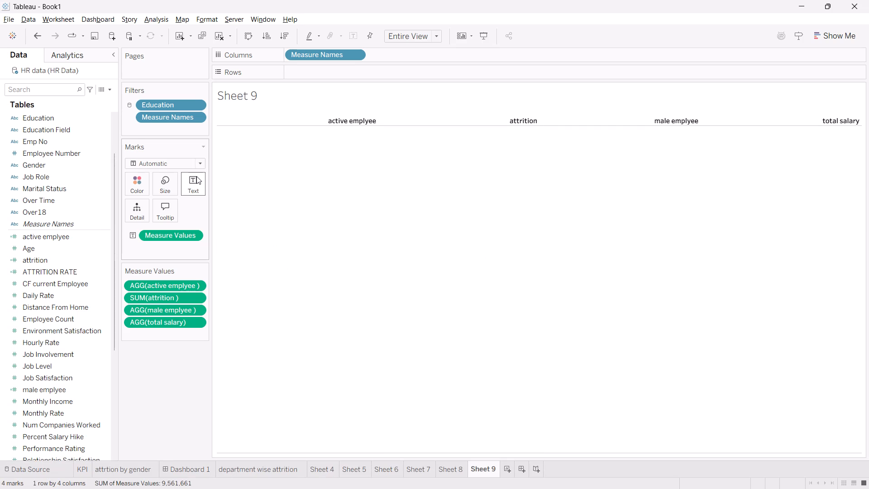
{"action": "left_click", "coordinate": [196, 176]}
{"action": "left_click", "coordinate": [196, 176]}
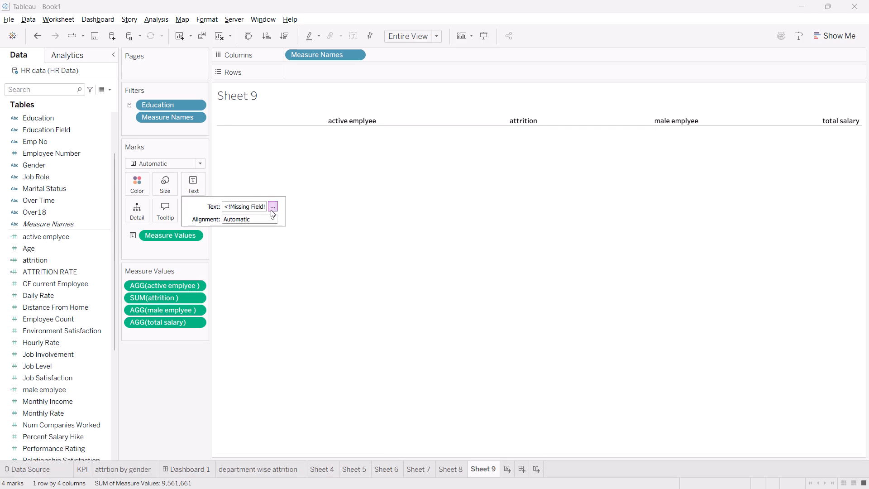
{"action": "left_click", "coordinate": [273, 205]}
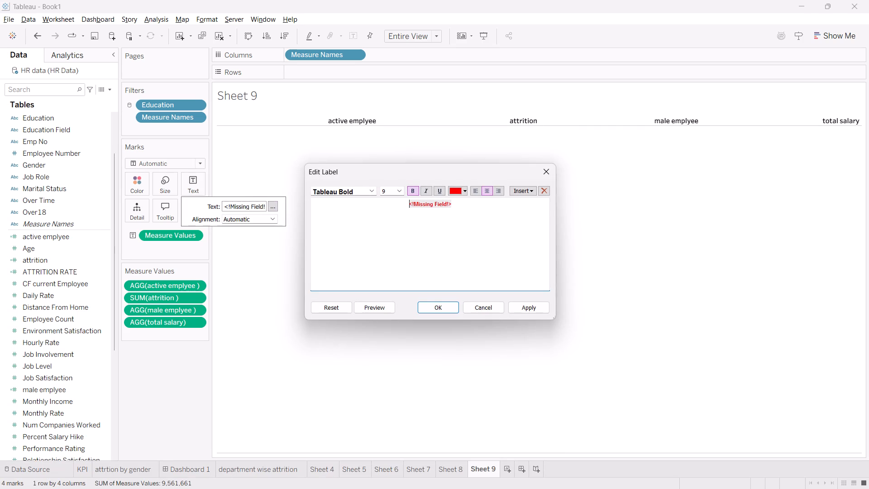
{"action": "left_click_drag", "start_coordinate": [460, 208], "coordinate": [383, 196]}
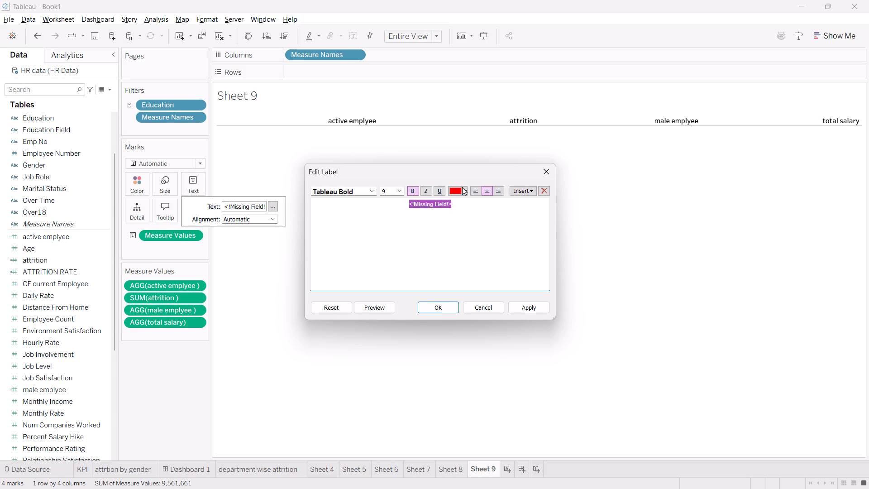
{"action": "left_click", "coordinate": [466, 191]}
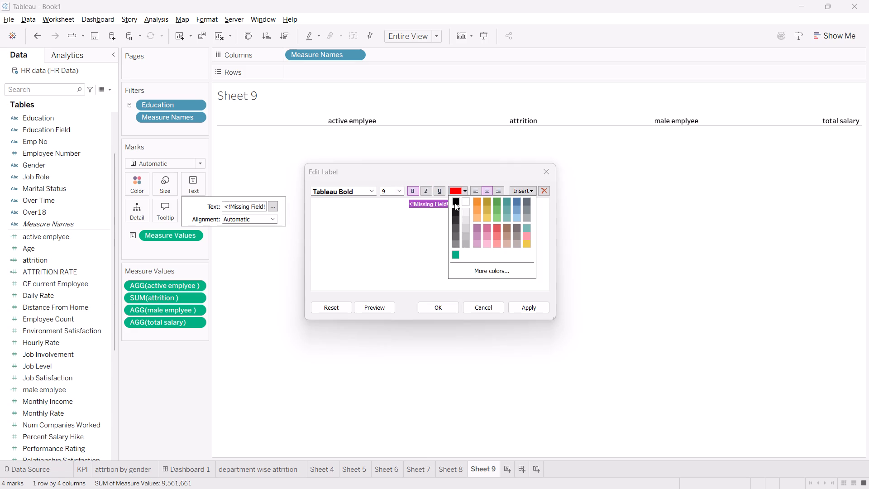
{"action": "left_click", "coordinate": [454, 203]}
{"action": "left_click", "coordinate": [523, 307]}
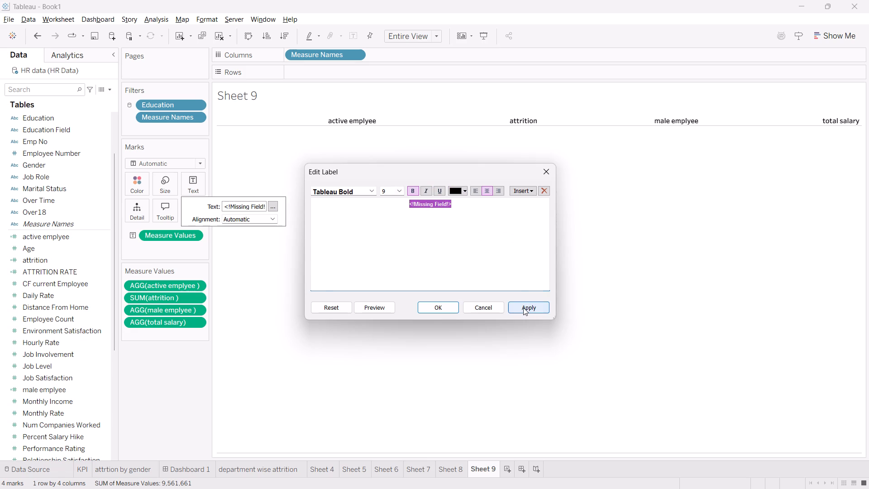
{"action": "left_click", "coordinate": [446, 307]}
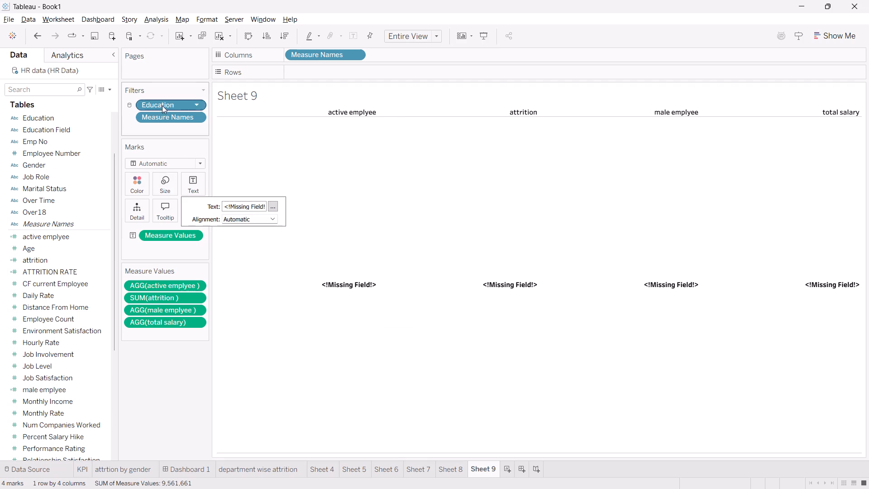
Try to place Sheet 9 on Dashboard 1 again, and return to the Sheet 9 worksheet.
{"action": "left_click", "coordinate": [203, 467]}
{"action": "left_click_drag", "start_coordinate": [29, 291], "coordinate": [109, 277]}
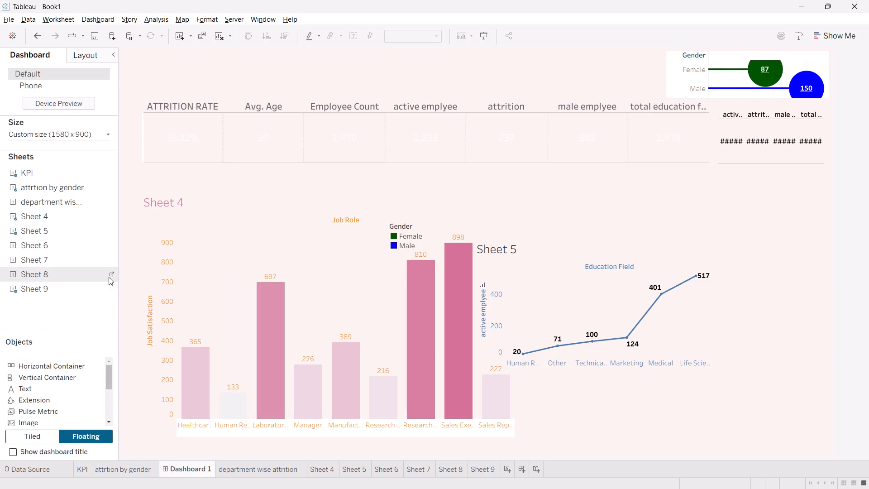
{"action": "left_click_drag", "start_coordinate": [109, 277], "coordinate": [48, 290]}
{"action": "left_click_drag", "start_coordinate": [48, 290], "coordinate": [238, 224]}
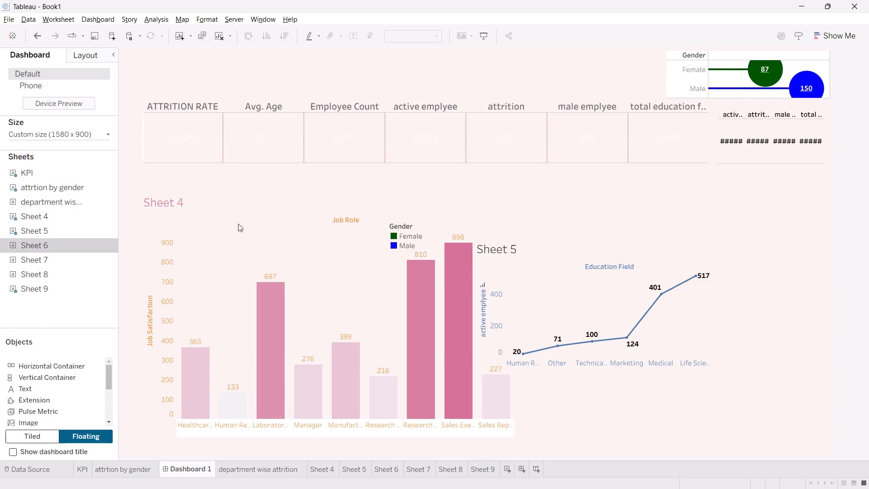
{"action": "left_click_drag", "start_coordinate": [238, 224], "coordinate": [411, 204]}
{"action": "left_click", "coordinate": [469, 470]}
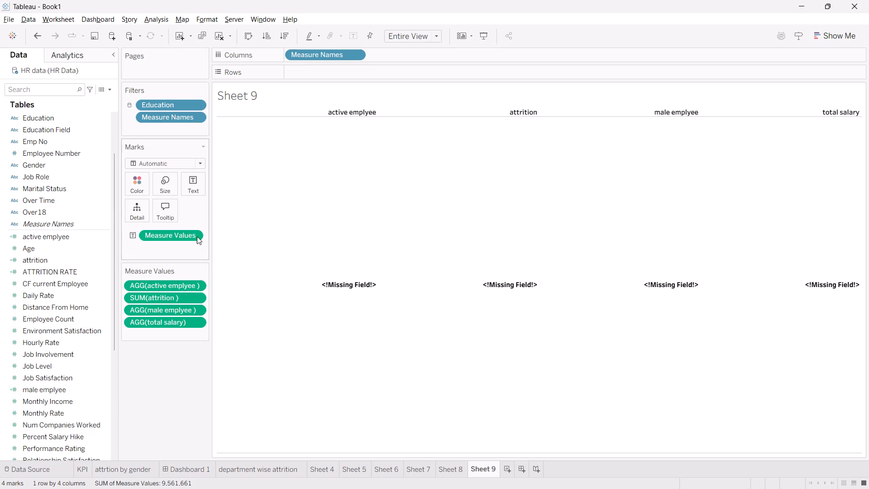
Create a new worksheet, Sheet 10, and add a Department filter including all departments: HR, R&D and Sales.
{"action": "left_click", "coordinate": [506, 470]}
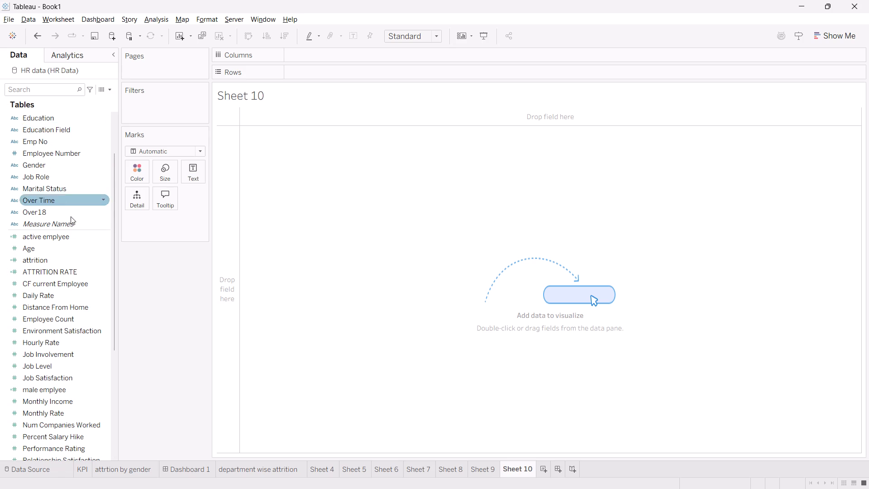
{"action": "scroll", "coordinate": [85, 292], "scroll_direction": "down", "scroll_amount": 2}
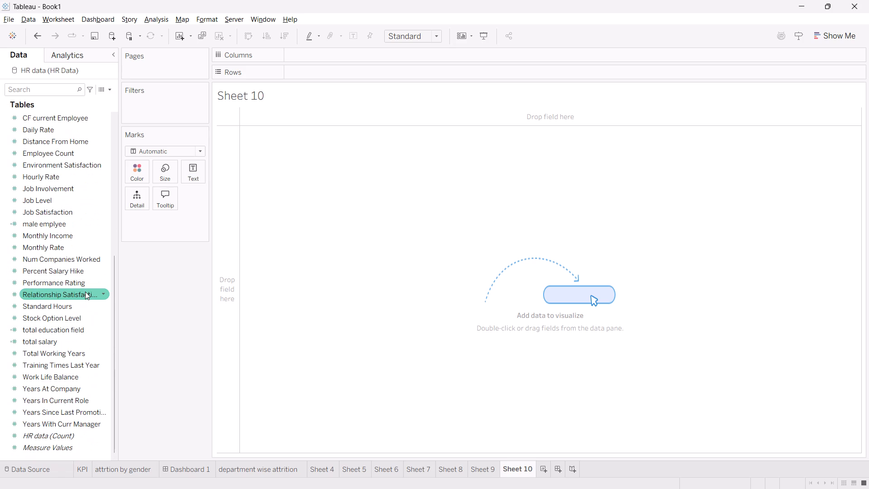
{"action": "scroll", "coordinate": [85, 292], "scroll_direction": "down", "scroll_amount": 1}
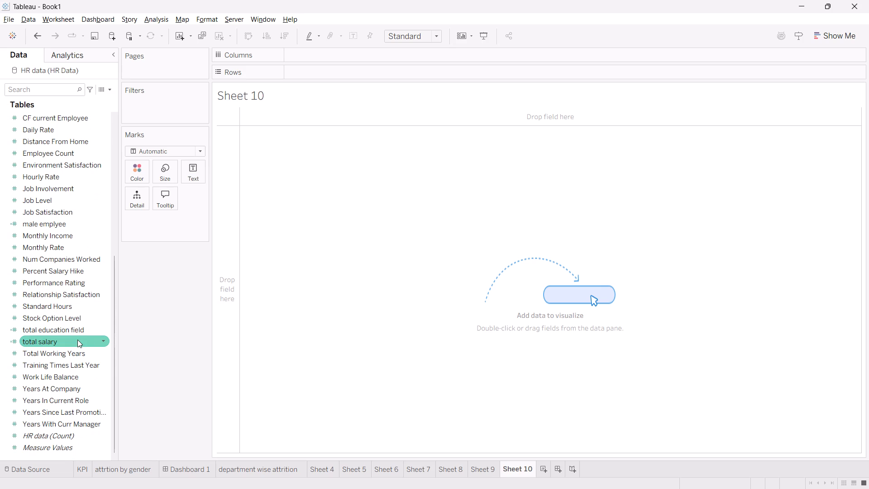
{"action": "scroll", "coordinate": [72, 257], "scroll_direction": "down", "scroll_amount": 1}
{"action": "scroll", "coordinate": [72, 257], "scroll_direction": "up", "scroll_amount": 1}
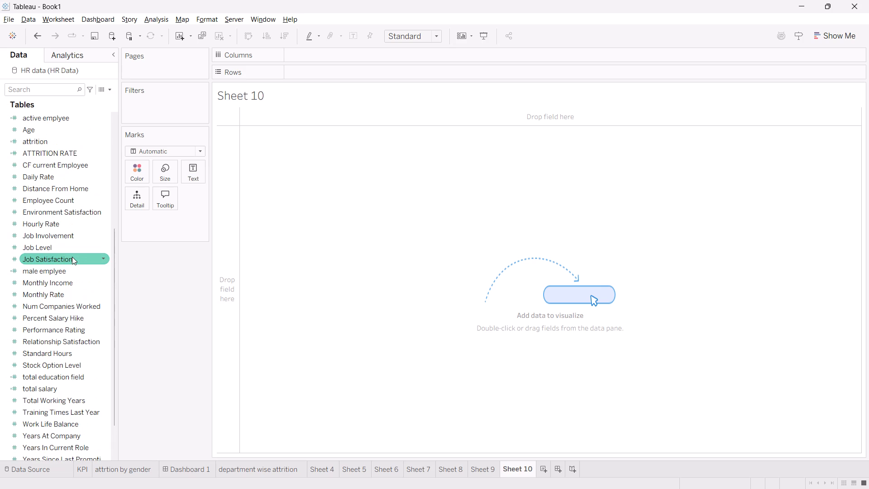
{"action": "scroll", "coordinate": [72, 257], "scroll_direction": "up", "scroll_amount": 1}
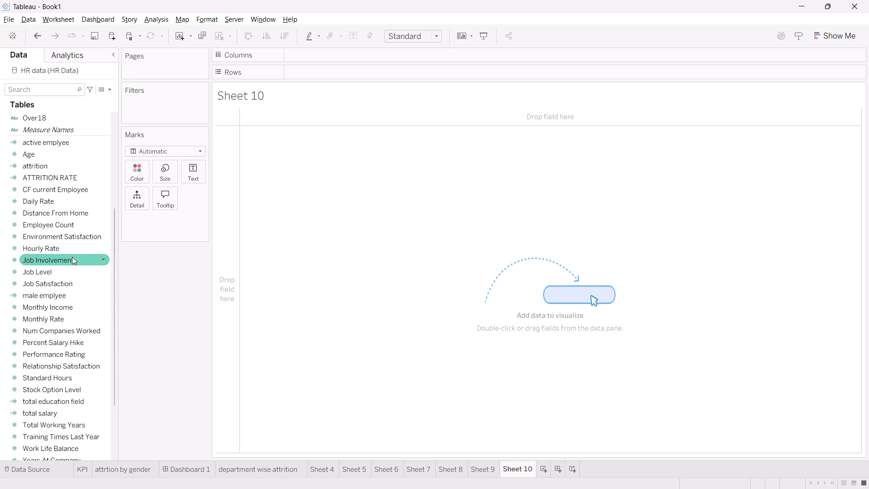
{"action": "scroll", "coordinate": [72, 257], "scroll_direction": "up", "scroll_amount": 1}
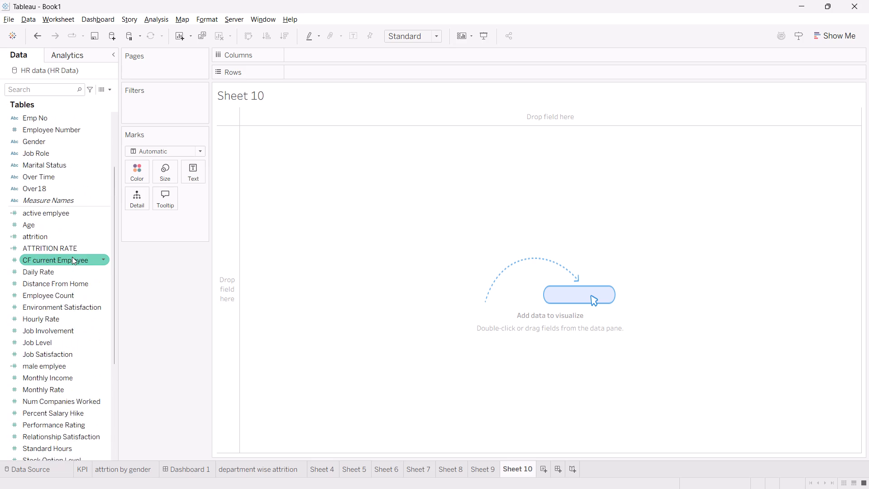
{"action": "scroll", "coordinate": [72, 257], "scroll_direction": "up", "scroll_amount": 2}
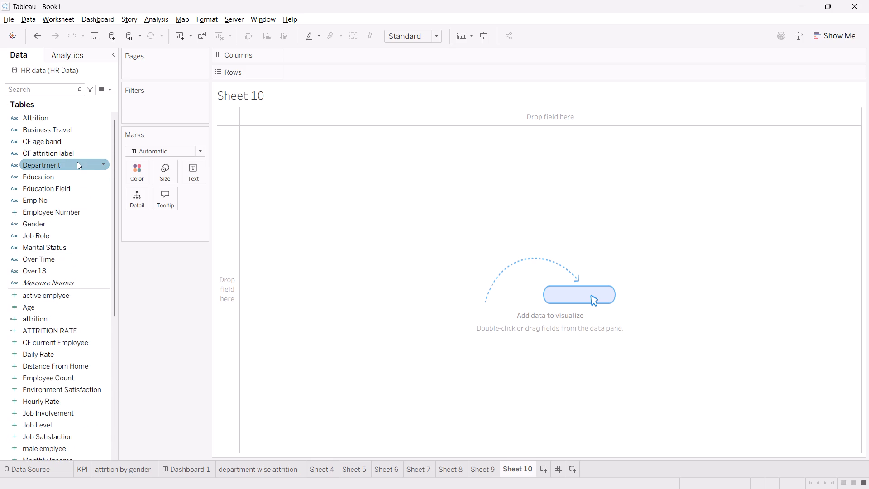
{"action": "left_click_drag", "start_coordinate": [57, 166], "coordinate": [162, 96]}
{"action": "left_click_drag", "start_coordinate": [50, 163], "coordinate": [154, 98]}
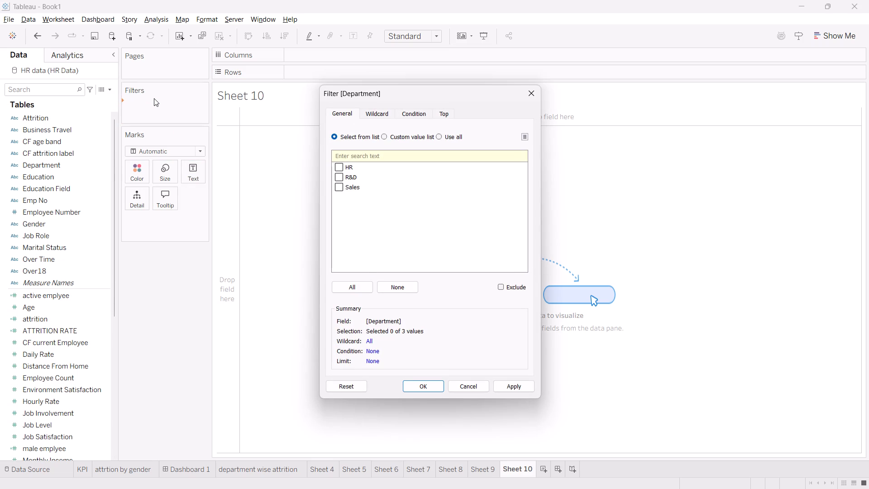
{"action": "left_click", "coordinate": [350, 290]}
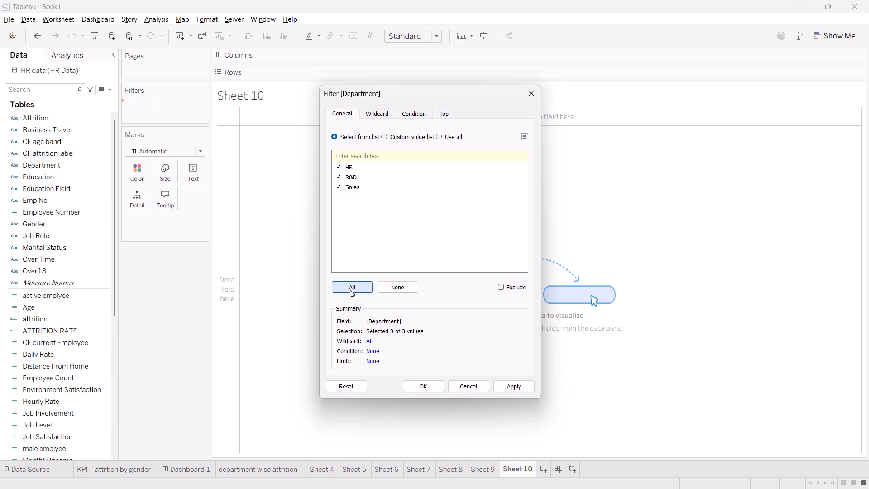
{"action": "left_click", "coordinate": [425, 387]}
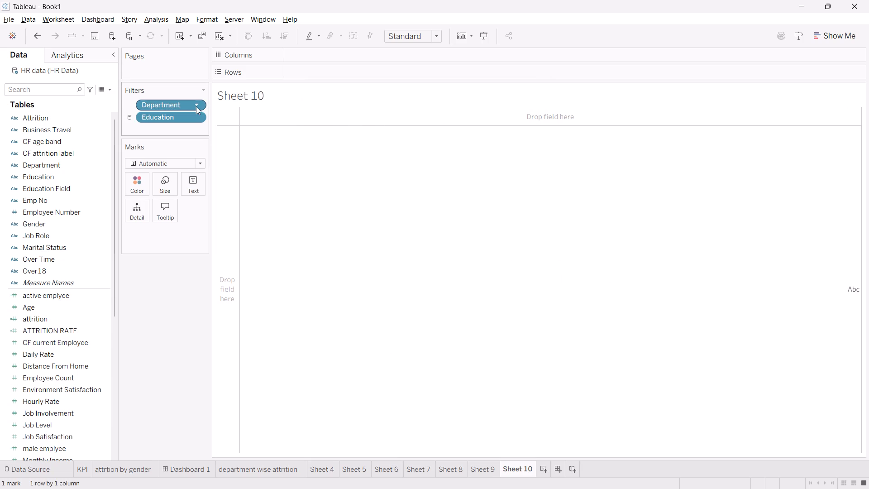
Remove the Education filter from Sheet 10.
{"action": "left_click", "coordinate": [196, 116]}
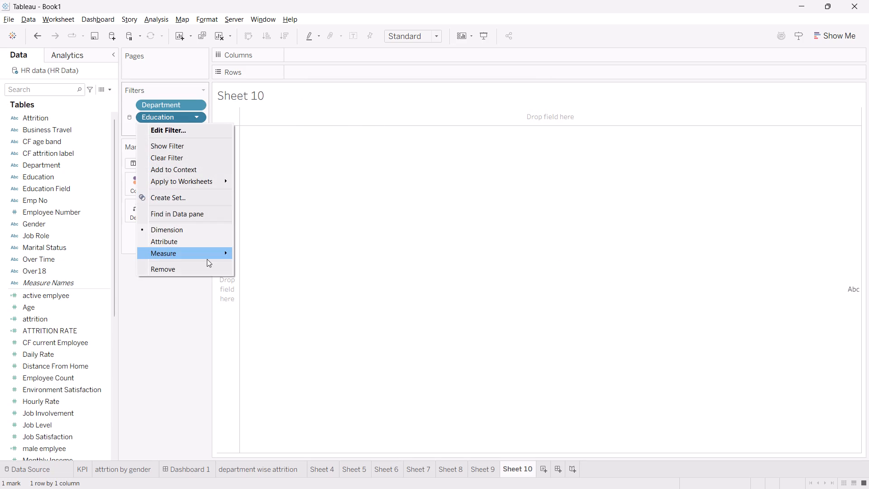
{"action": "left_click", "coordinate": [205, 273]}
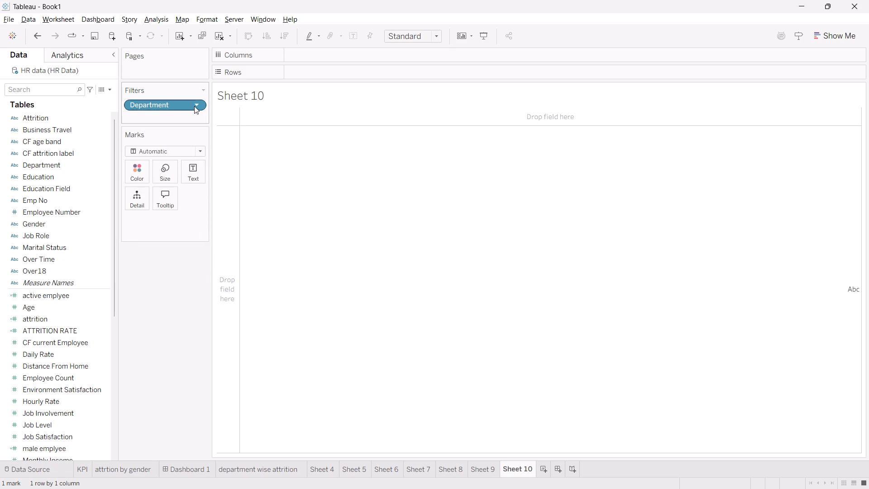
Show the Department filter control on Sheet 10 and apply the filter to all worksheets using this data source.
{"action": "left_click", "coordinate": [193, 104]}
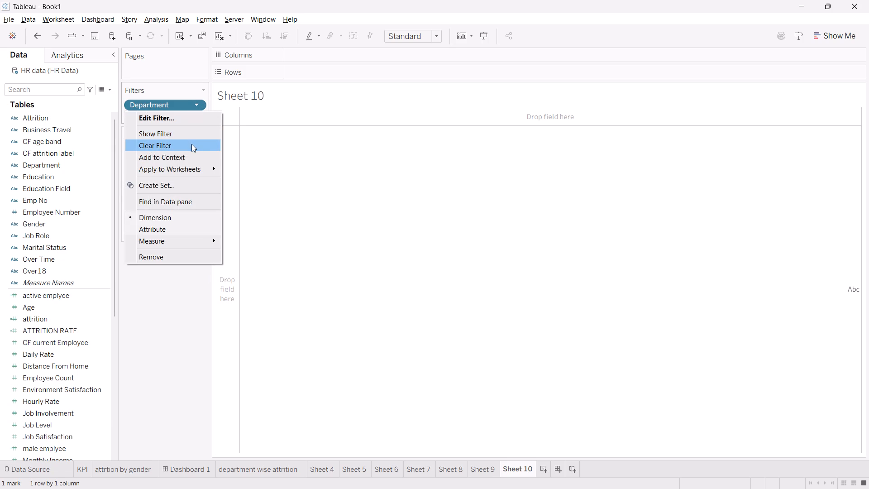
{"action": "left_click", "coordinate": [190, 129]}
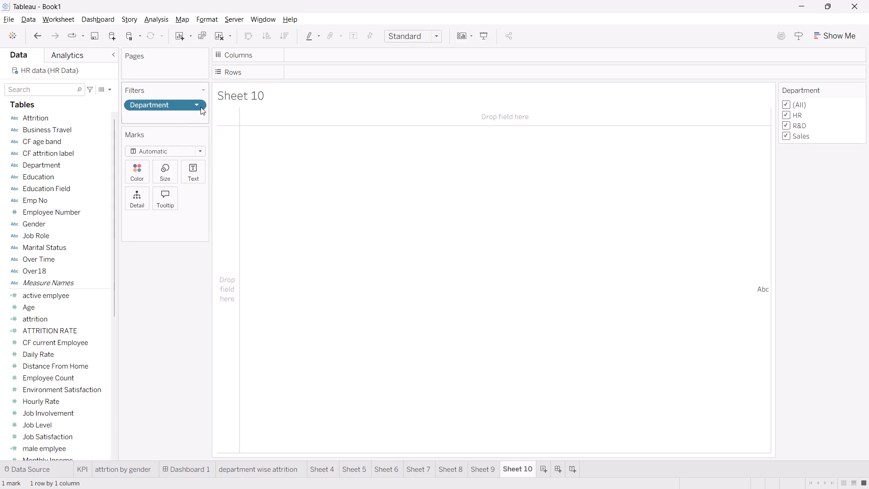
{"action": "left_click", "coordinate": [197, 107]}
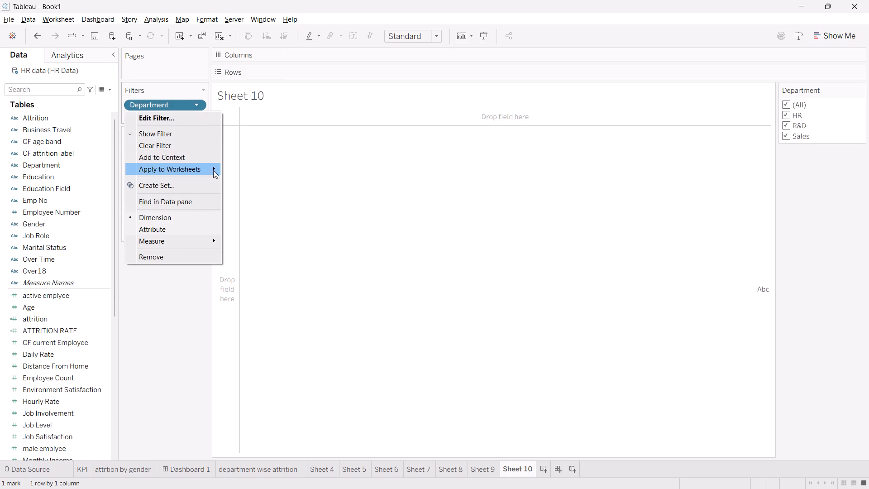
{"action": "left_click", "coordinate": [244, 182]}
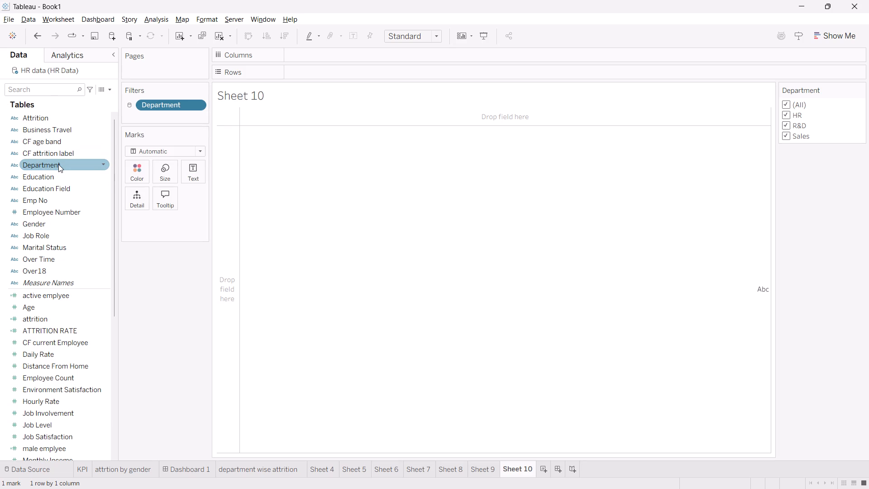
Colour Sheet 10's marks by Department and label them with the Department names.
{"action": "left_click_drag", "start_coordinate": [58, 164], "coordinate": [137, 168]}
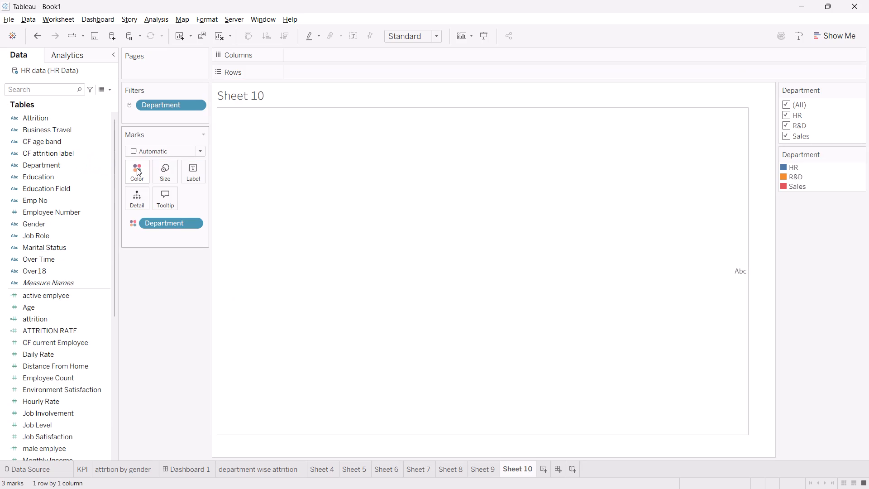
{"action": "left_click_drag", "start_coordinate": [64, 168], "coordinate": [199, 172]}
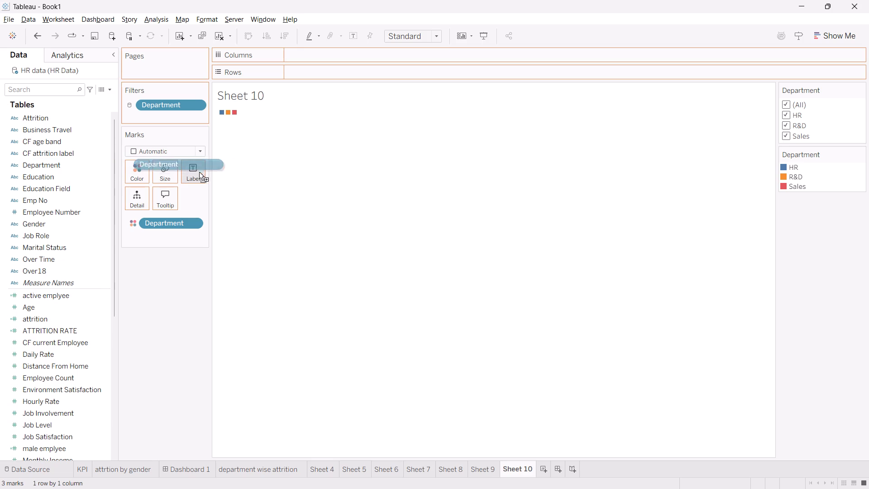
{"action": "left_click_drag", "start_coordinate": [199, 172], "coordinate": [200, 172]}
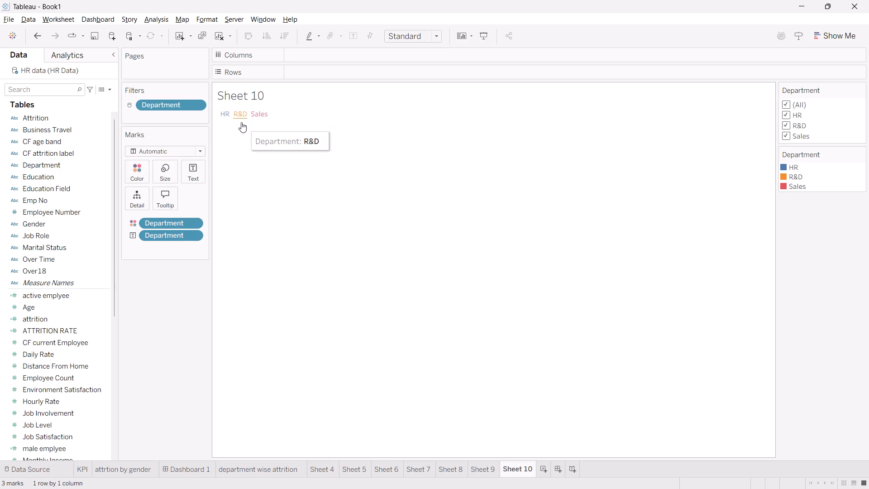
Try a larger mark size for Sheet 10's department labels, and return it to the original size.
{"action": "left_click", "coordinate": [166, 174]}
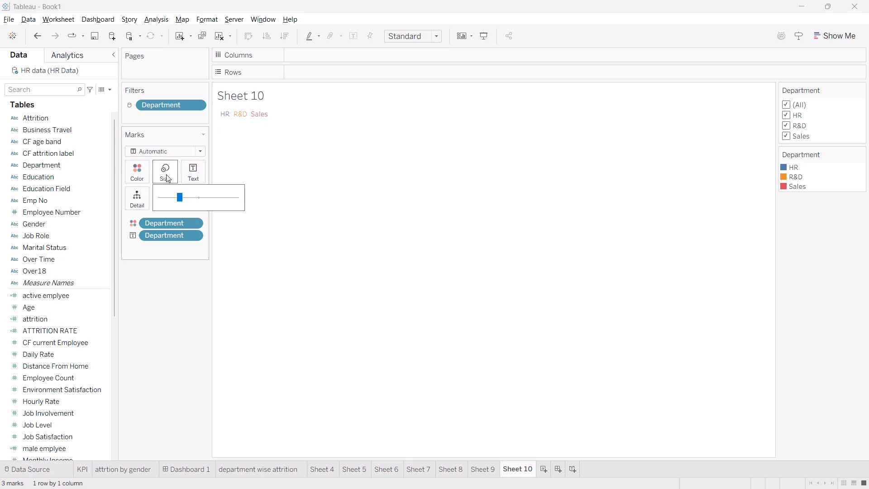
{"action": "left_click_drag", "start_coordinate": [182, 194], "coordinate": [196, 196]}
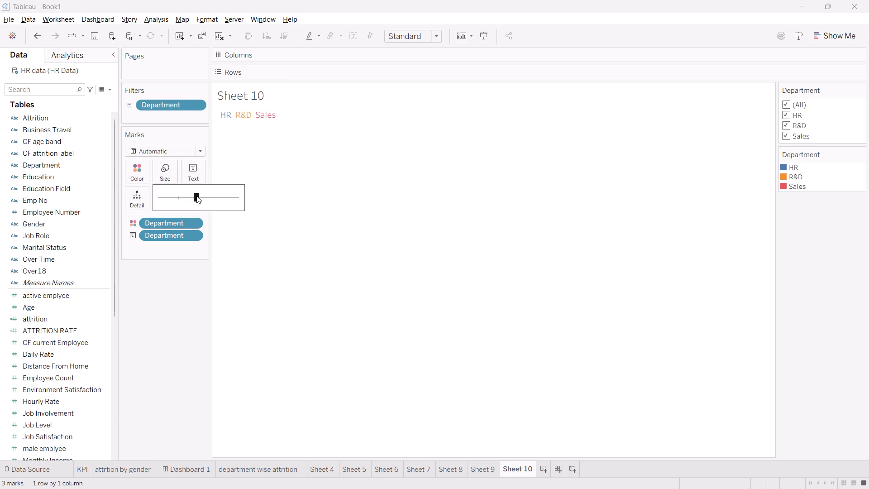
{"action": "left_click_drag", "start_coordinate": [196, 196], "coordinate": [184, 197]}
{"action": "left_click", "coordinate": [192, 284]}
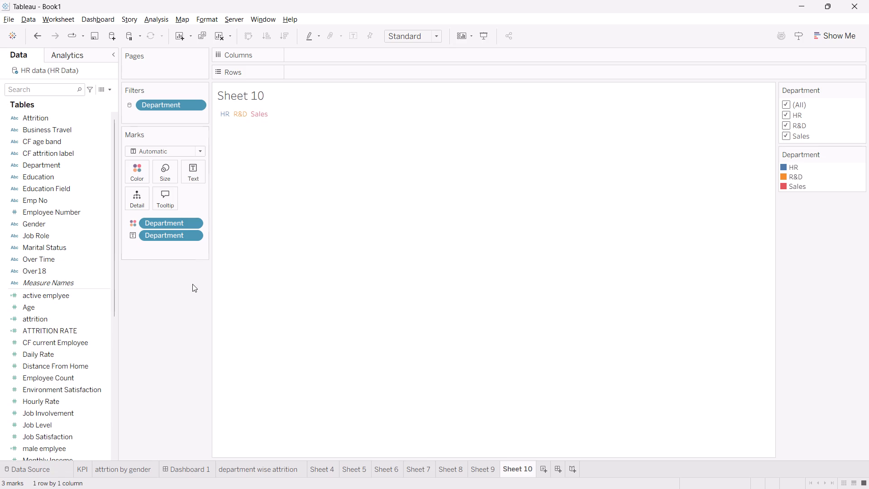
Set the horizontal alignment of Sheet 10's department text to Center.
{"action": "left_click", "coordinate": [192, 176]}
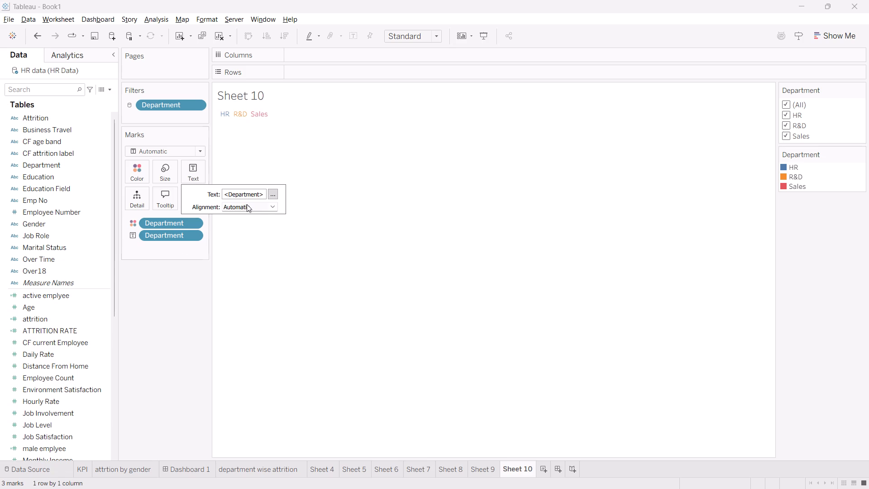
{"action": "left_click", "coordinate": [270, 208]}
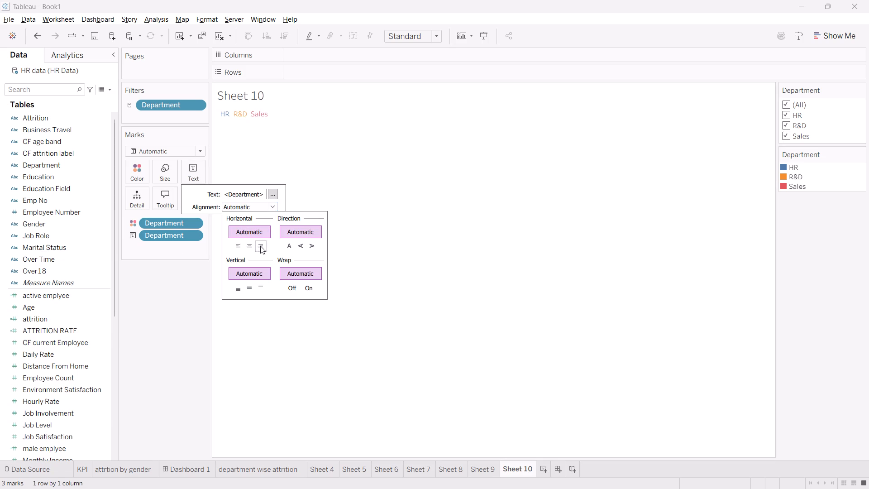
{"action": "left_click", "coordinate": [253, 246]}
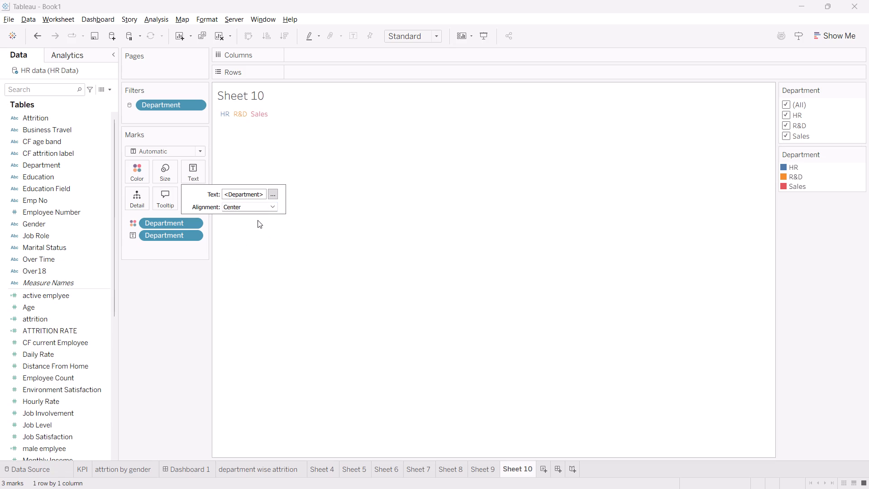
{"action": "left_click", "coordinate": [270, 243]}
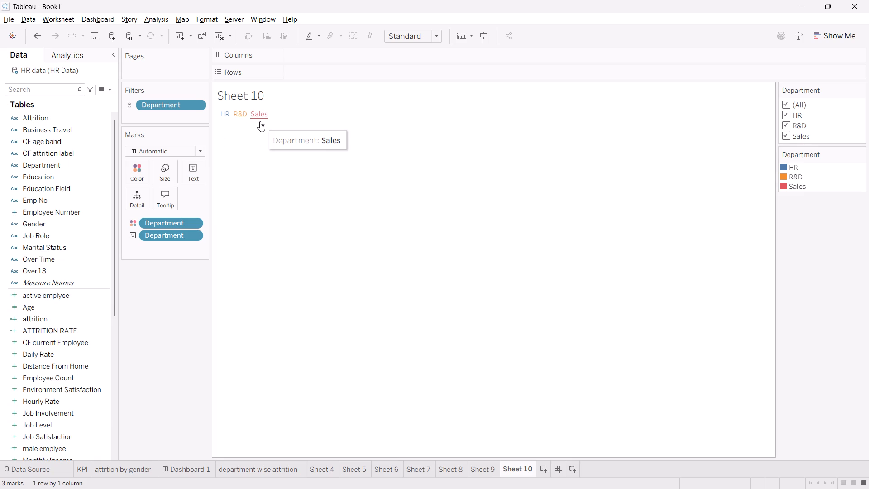
Place Sheet 10 on Dashboard 1 as a floating object over the Sheet 4 job role chart.
{"action": "left_click", "coordinate": [177, 473]}
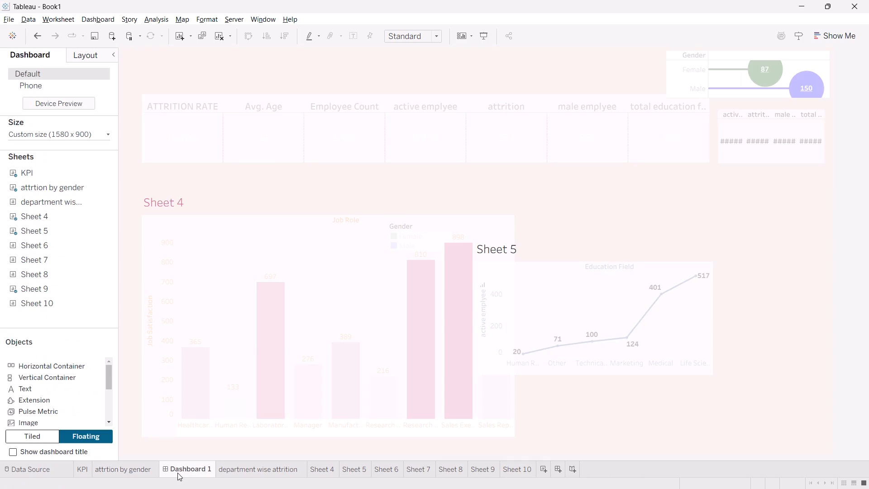
{"action": "left_click_drag", "start_coordinate": [35, 299], "coordinate": [57, 287]}
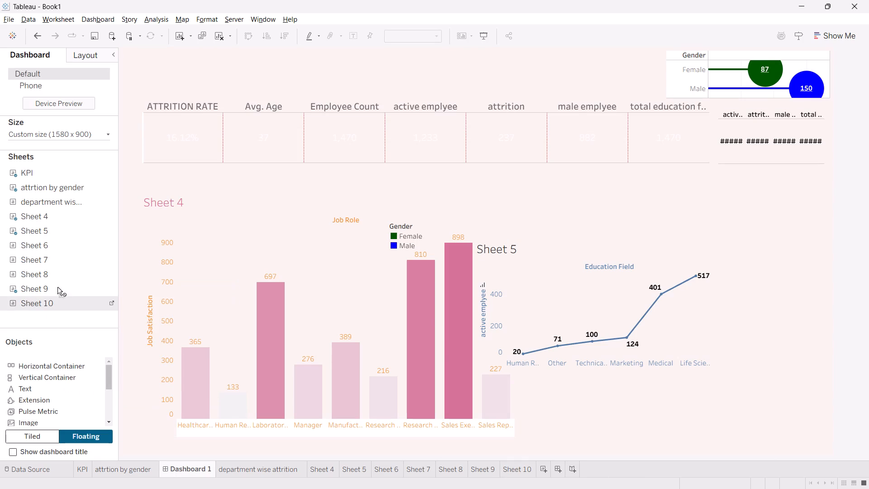
{"action": "left_click_drag", "start_coordinate": [57, 287], "coordinate": [222, 214]}
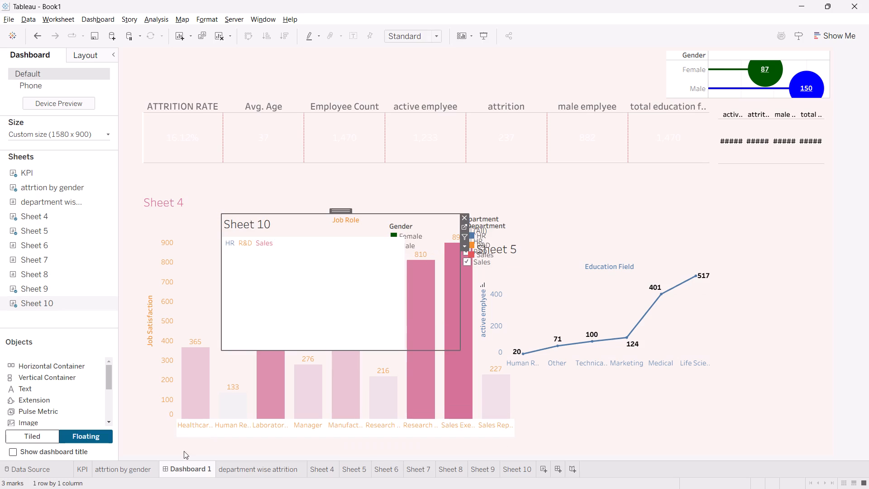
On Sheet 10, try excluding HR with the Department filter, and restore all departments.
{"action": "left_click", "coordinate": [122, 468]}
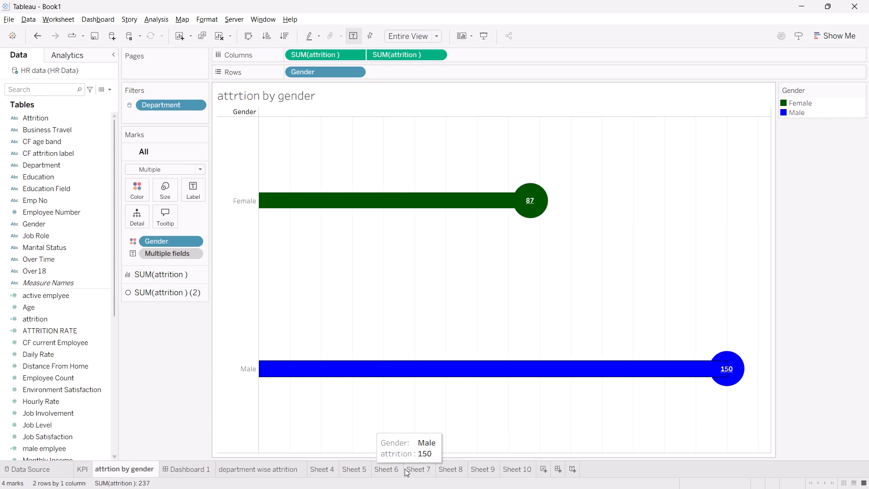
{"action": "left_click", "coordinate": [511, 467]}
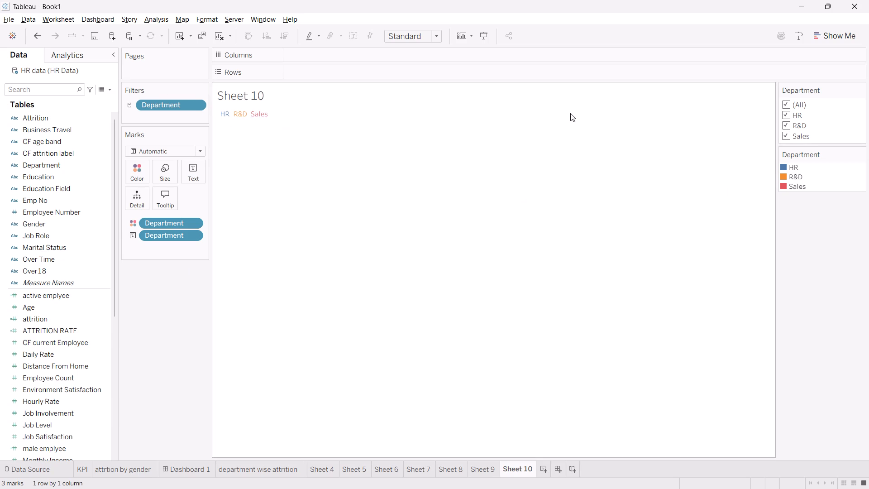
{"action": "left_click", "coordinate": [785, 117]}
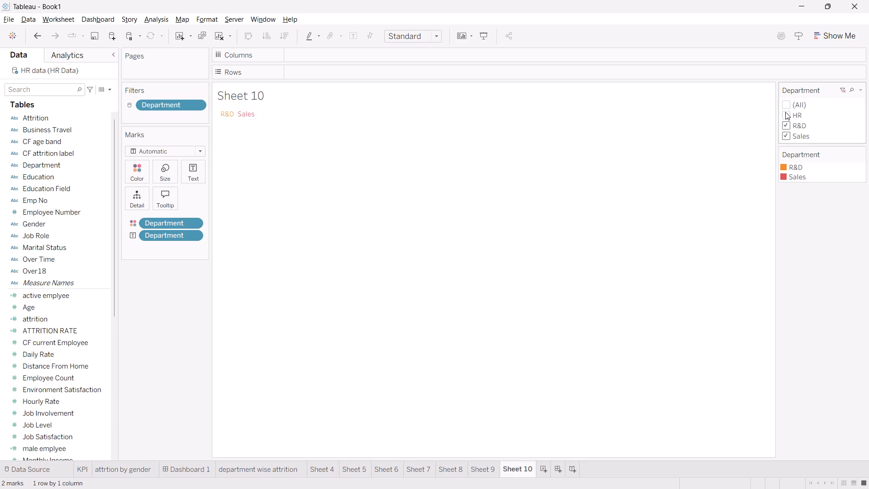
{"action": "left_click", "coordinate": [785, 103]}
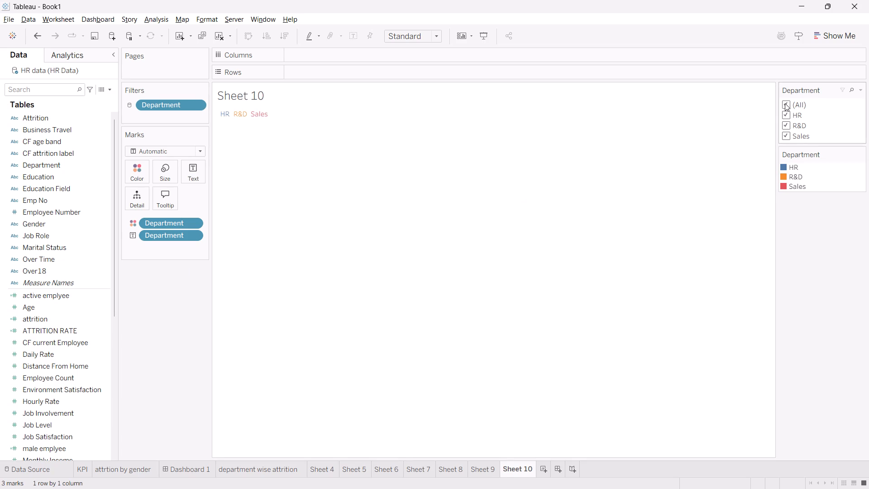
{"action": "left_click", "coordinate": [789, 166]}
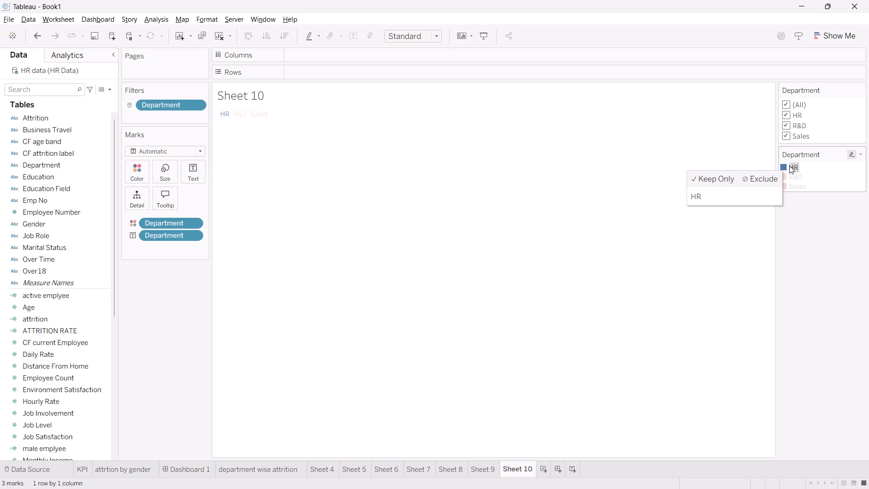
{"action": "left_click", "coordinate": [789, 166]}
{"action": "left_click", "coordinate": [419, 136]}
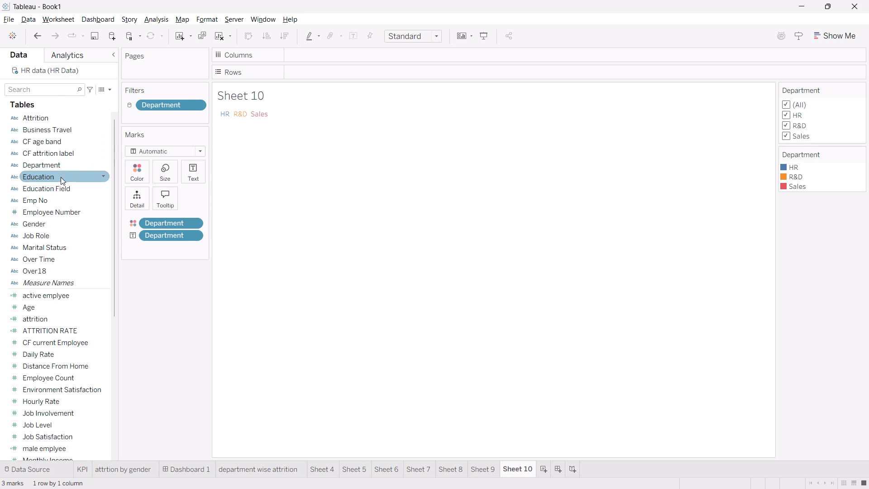
Add the Department field to the rows of Sheet 10.
{"action": "scroll", "coordinate": [61, 185], "scroll_direction": "up", "scroll_amount": 4}
{"action": "scroll", "coordinate": [61, 185], "scroll_direction": "down", "scroll_amount": 1}
{"action": "scroll", "coordinate": [61, 185], "scroll_direction": "up", "scroll_amount": 1}
{"action": "scroll", "coordinate": [61, 185], "scroll_direction": "down", "scroll_amount": 1}
{"action": "left_click_drag", "start_coordinate": [47, 161], "coordinate": [283, 52]}
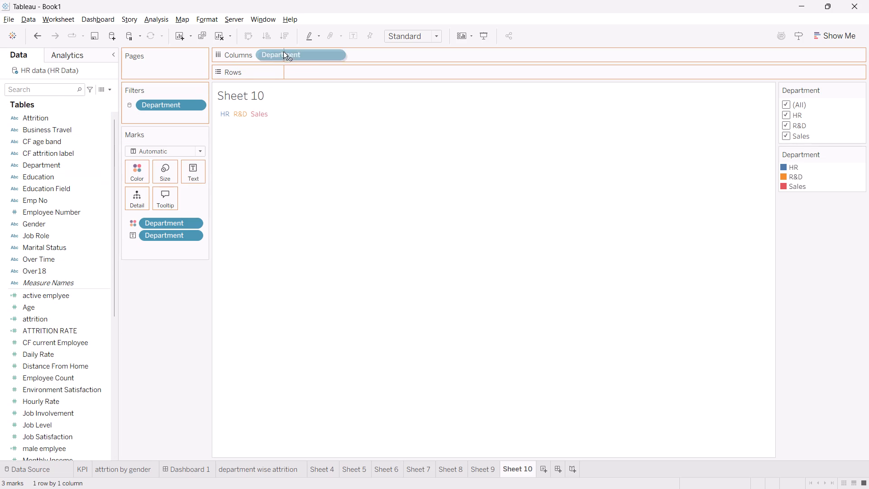
{"action": "left_click_drag", "start_coordinate": [283, 52], "coordinate": [306, 68]}
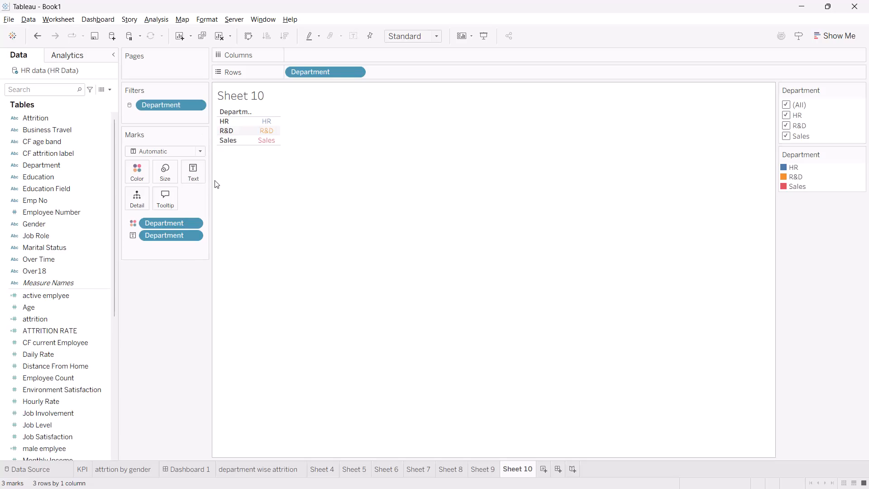
Change Sheet 10's mark type to Square.
{"action": "left_click", "coordinate": [199, 151]}
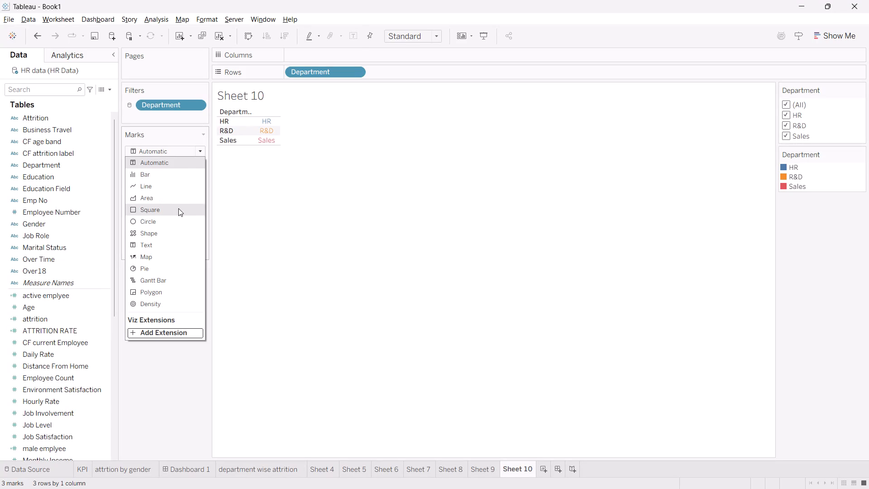
{"action": "left_click", "coordinate": [178, 208]}
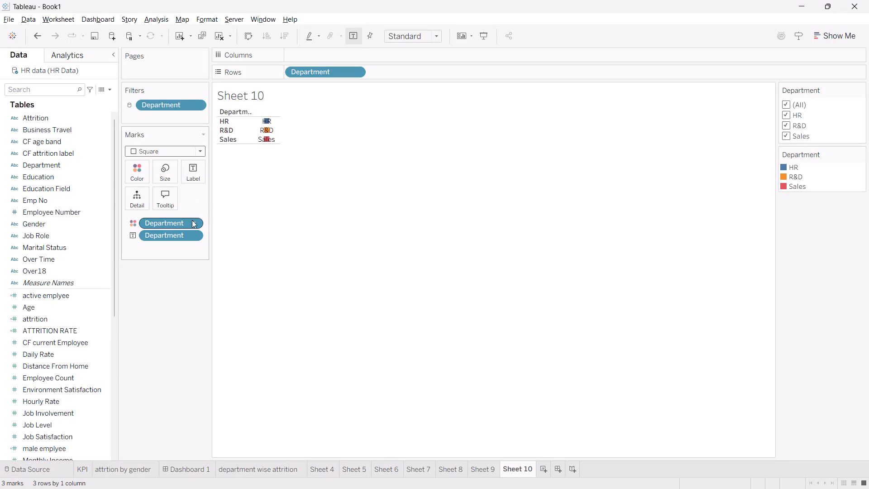
Set the mark labels' alignment on Sheet 10 to Middle Center.
{"action": "left_click", "coordinate": [167, 182]}
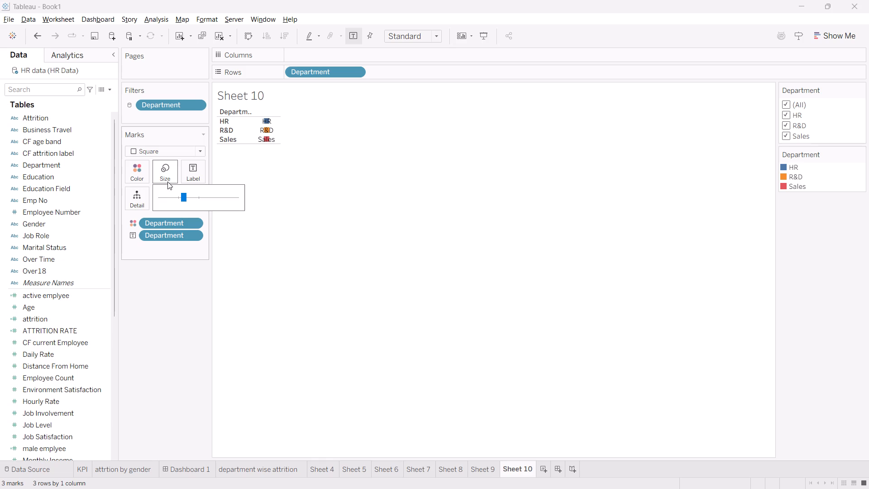
{"action": "left_click_drag", "start_coordinate": [315, 190], "coordinate": [191, 179]}
{"action": "left_click", "coordinate": [191, 179]}
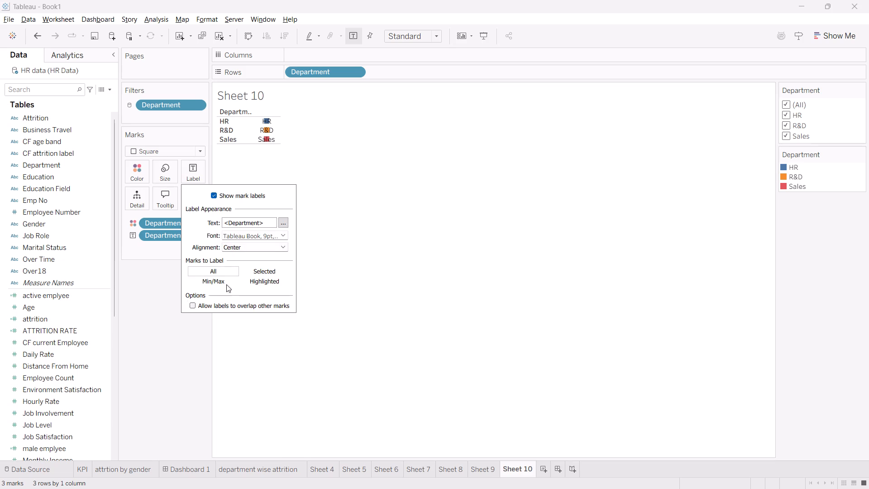
{"action": "left_click", "coordinate": [283, 248]}
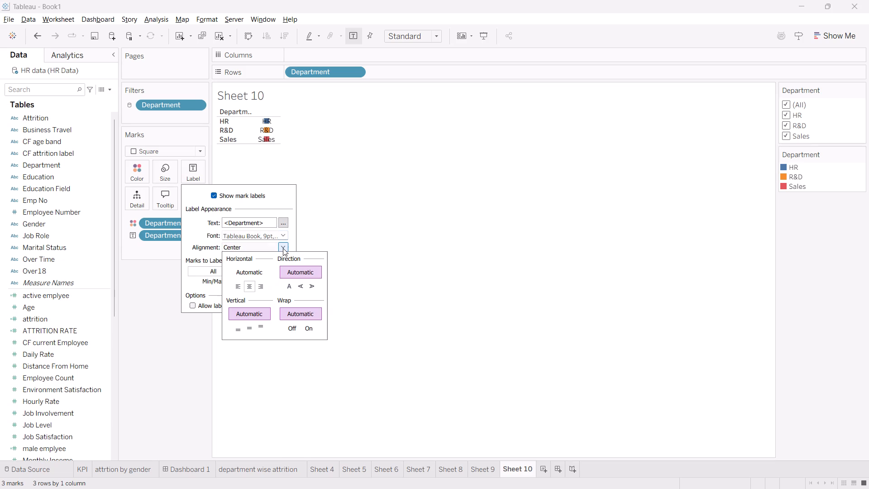
{"action": "left_click", "coordinate": [250, 326]}
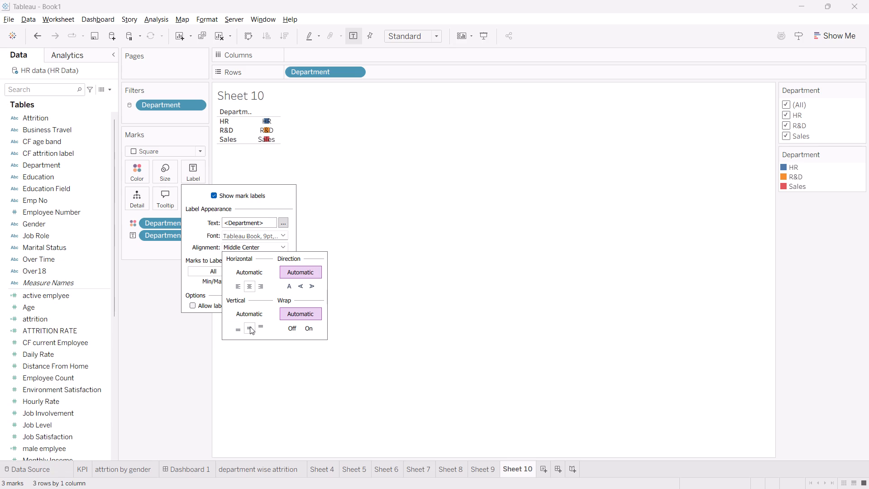
{"action": "left_click", "coordinate": [249, 289]}
{"action": "left_click", "coordinate": [342, 366]}
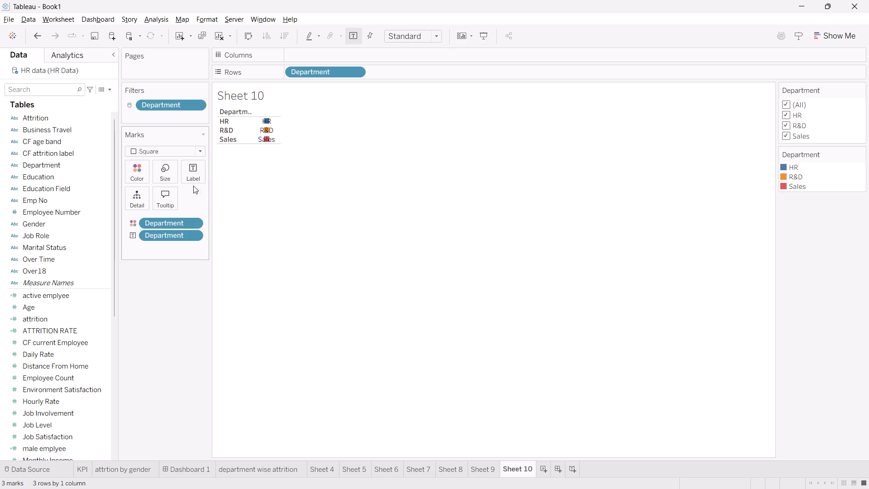
Enlarge Sheet 10's square marks so that they fill the cells behind the department labels.
{"action": "left_click", "coordinate": [161, 172]}
{"action": "left_click_drag", "start_coordinate": [184, 196], "coordinate": [211, 193]}
{"action": "left_click_drag", "start_coordinate": [211, 193], "coordinate": [229, 193]}
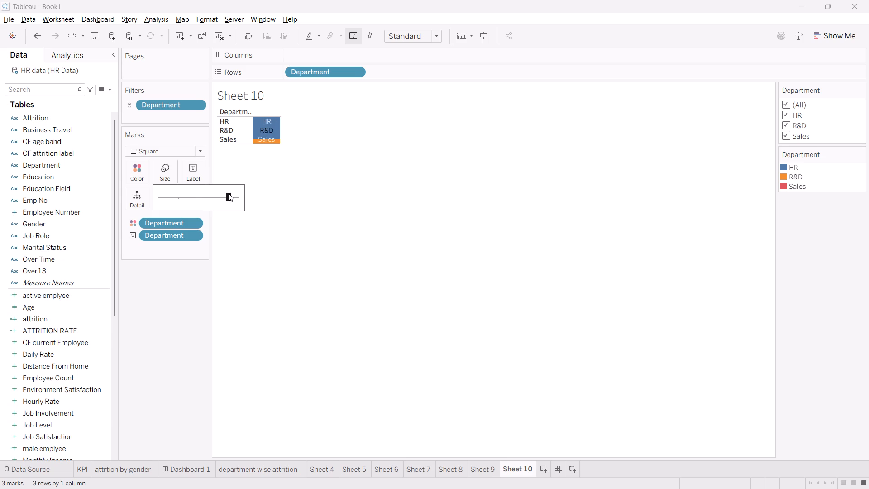
{"action": "left_click_drag", "start_coordinate": [229, 193], "coordinate": [224, 194]}
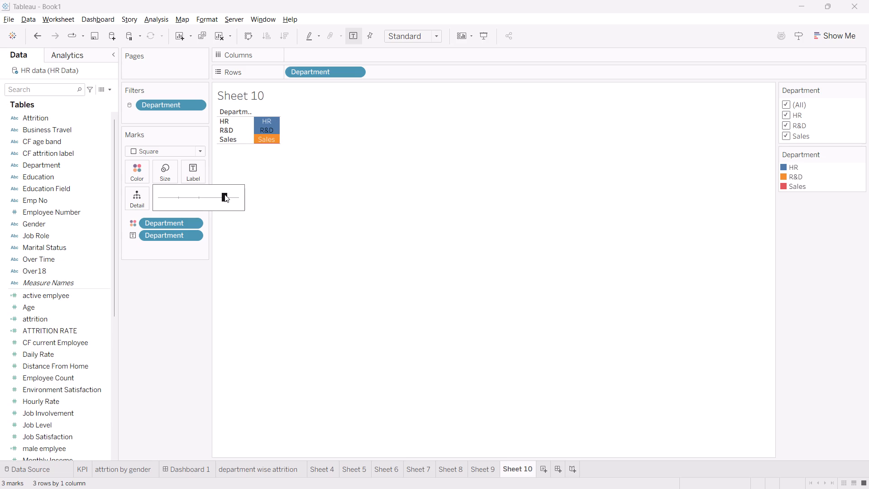
{"action": "left_click", "coordinate": [257, 280]}
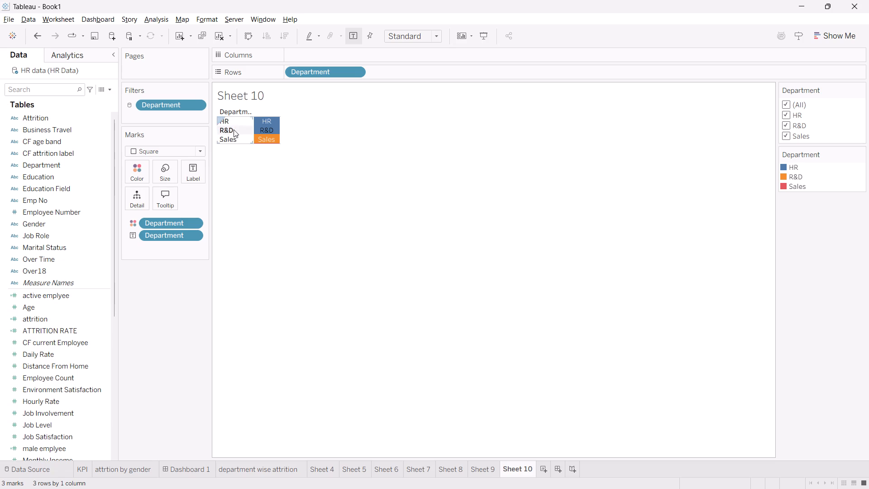
Sort the Department rows of Sheet 10 in ascending order from their field label.
{"action": "triple_click", "coordinate": [230, 110]}
{"action": "double_click", "coordinate": [230, 110]}
{"action": "left_click_drag", "start_coordinate": [230, 110], "coordinate": [241, 109]}
{"action": "left_click", "coordinate": [241, 109]}
{"action": "left_click_drag", "start_coordinate": [241, 109], "coordinate": [263, 96]}
{"action": "left_click_drag", "start_coordinate": [263, 96], "coordinate": [228, 110]}
{"action": "left_click", "coordinate": [228, 110]}
{"action": "right_click", "coordinate": [228, 110]}
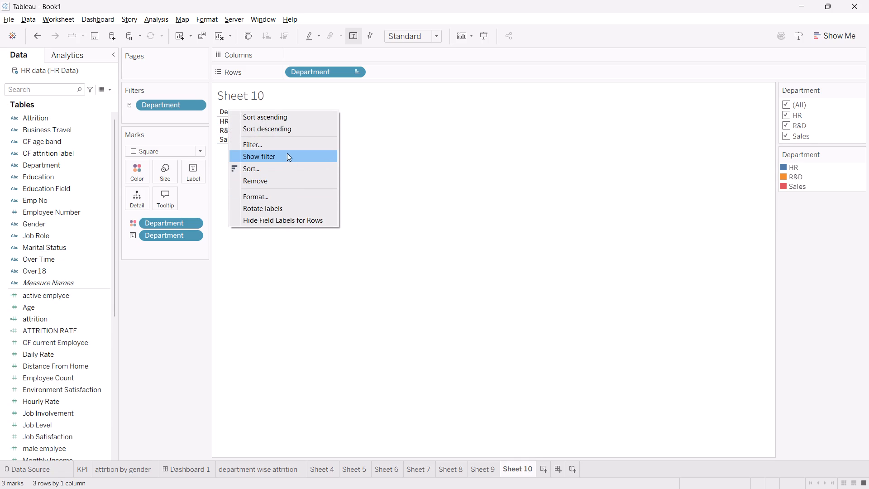
{"action": "left_click_drag", "start_coordinate": [406, 150], "coordinate": [236, 97]}
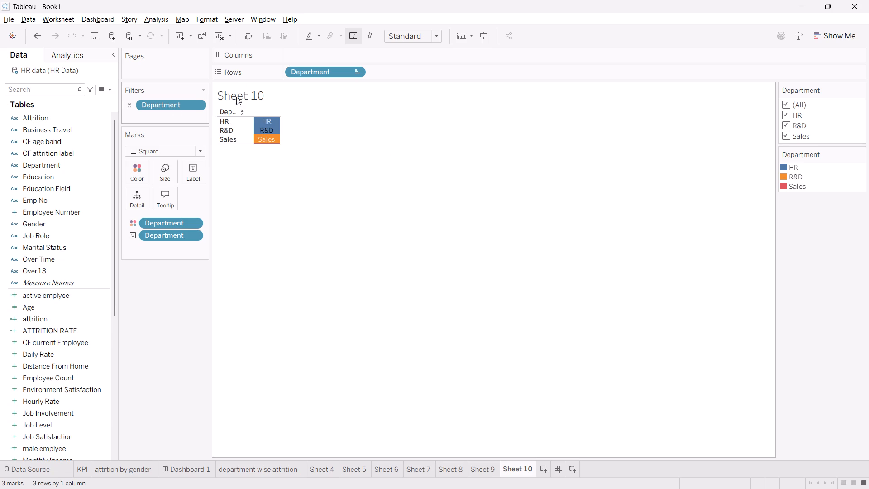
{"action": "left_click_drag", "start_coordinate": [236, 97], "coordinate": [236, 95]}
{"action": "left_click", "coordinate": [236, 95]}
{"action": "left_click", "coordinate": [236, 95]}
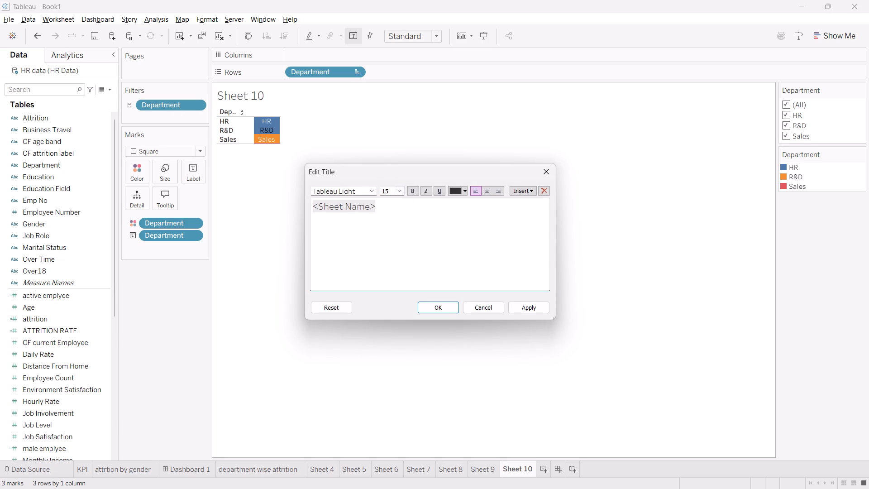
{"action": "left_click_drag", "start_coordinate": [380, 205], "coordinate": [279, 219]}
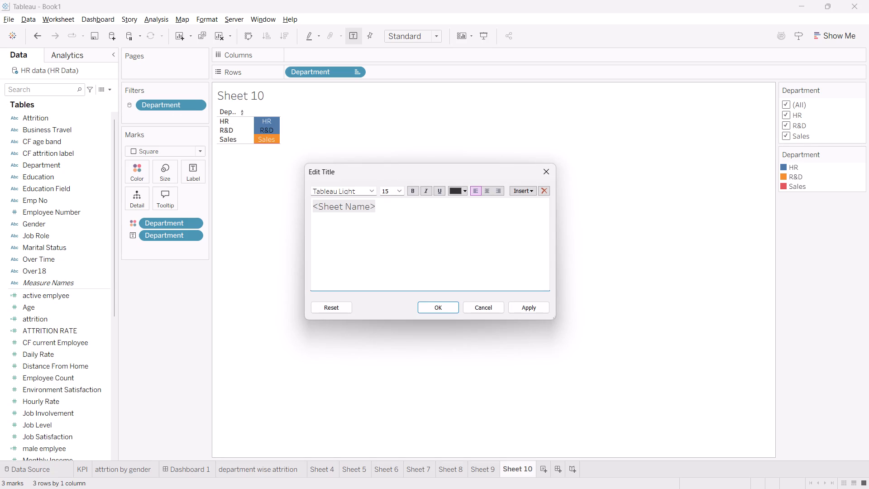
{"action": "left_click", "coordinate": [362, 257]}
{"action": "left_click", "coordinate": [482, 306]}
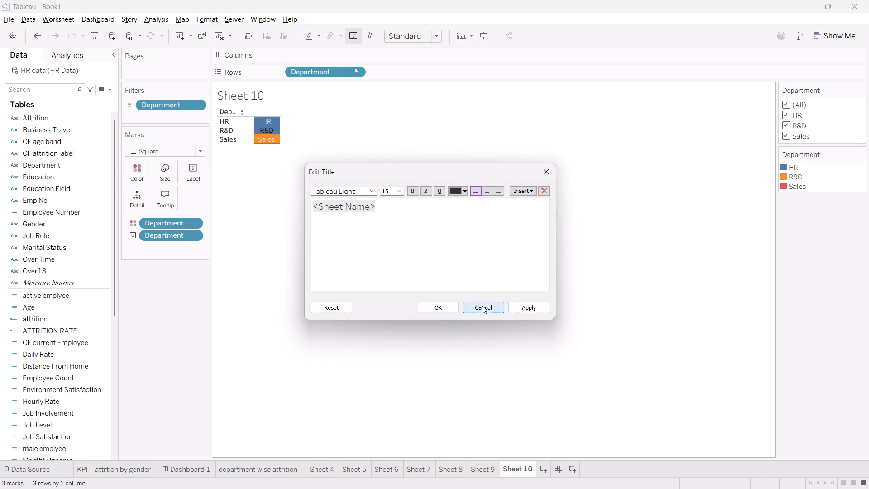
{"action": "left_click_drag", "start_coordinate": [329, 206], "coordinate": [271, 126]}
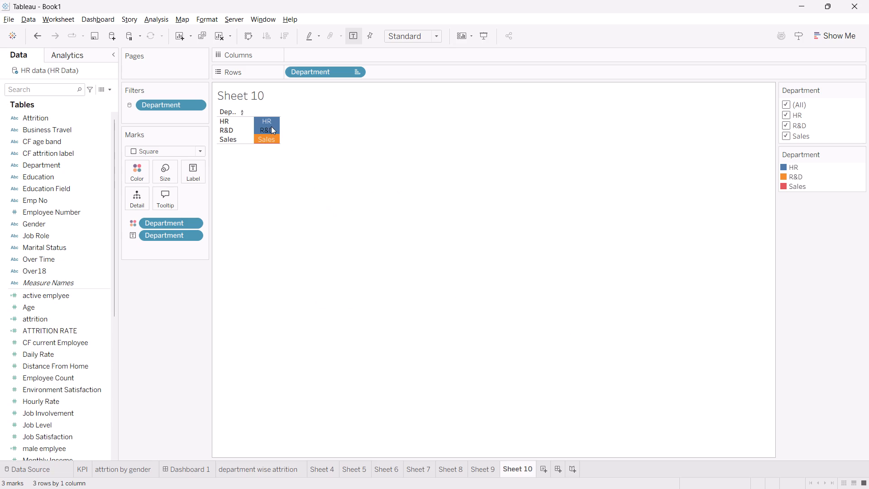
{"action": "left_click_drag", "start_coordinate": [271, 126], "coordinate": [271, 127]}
Swap Sheet 10's rows and columns so that the HR, R&D and Sales blocks run horizontally.
{"action": "left_click", "coordinate": [249, 35]}
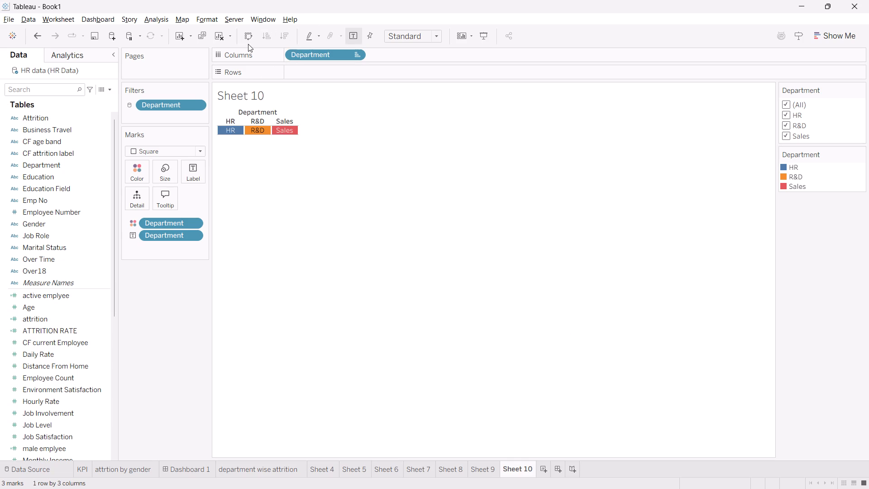
{"action": "left_click", "coordinate": [247, 40]}
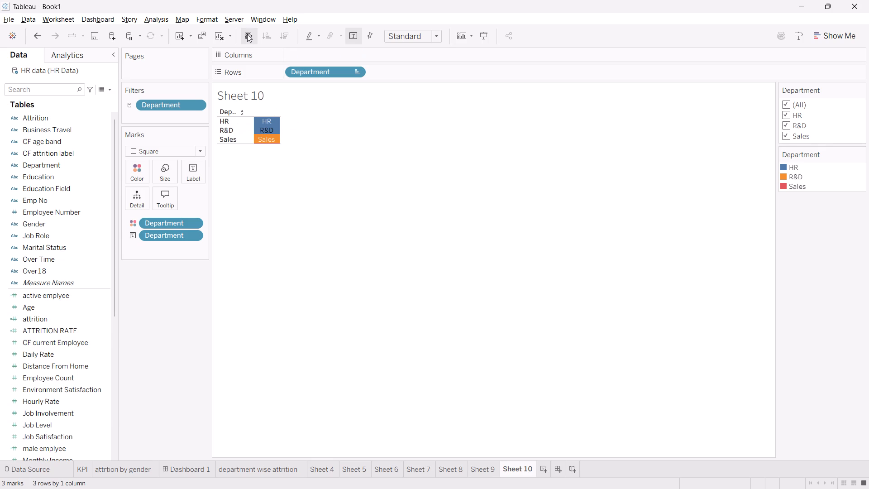
{"action": "left_click", "coordinate": [247, 32]}
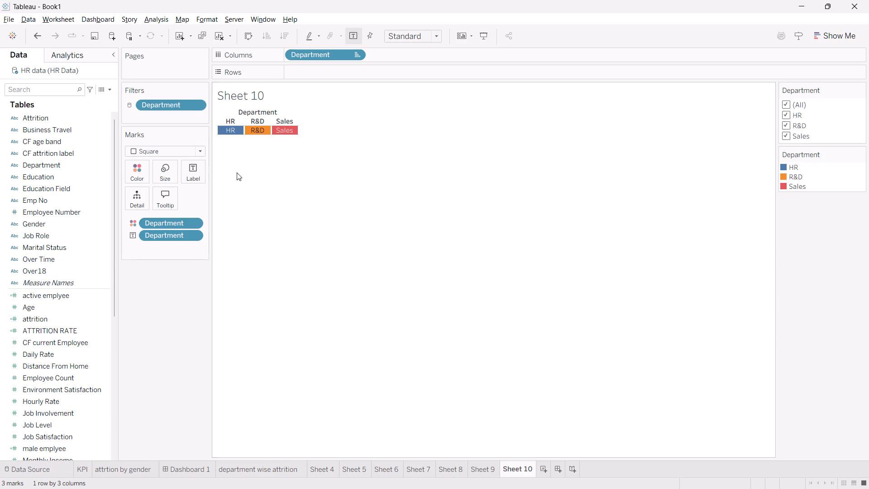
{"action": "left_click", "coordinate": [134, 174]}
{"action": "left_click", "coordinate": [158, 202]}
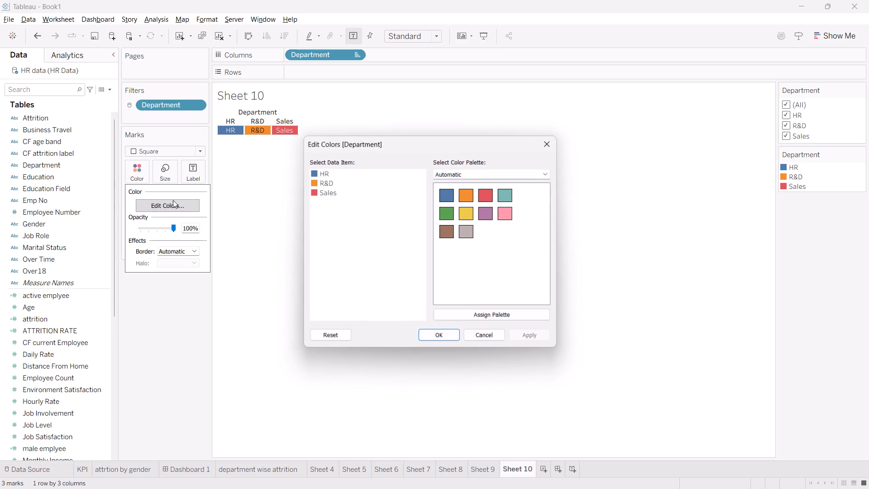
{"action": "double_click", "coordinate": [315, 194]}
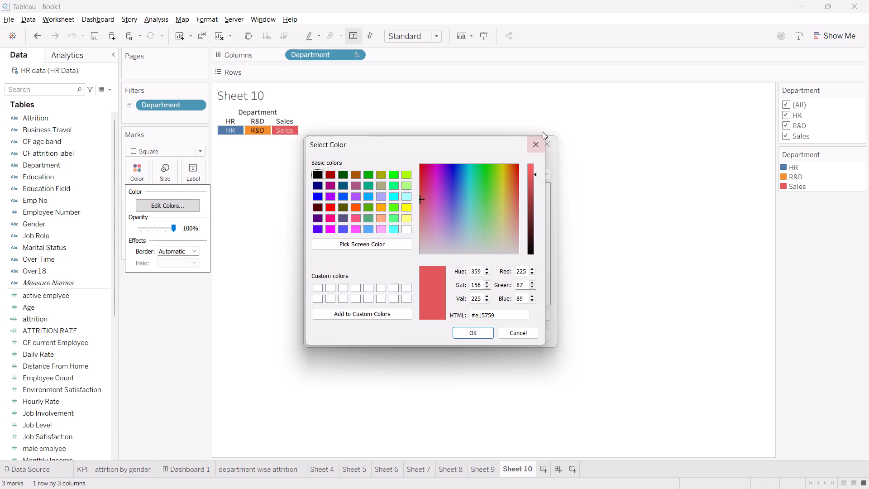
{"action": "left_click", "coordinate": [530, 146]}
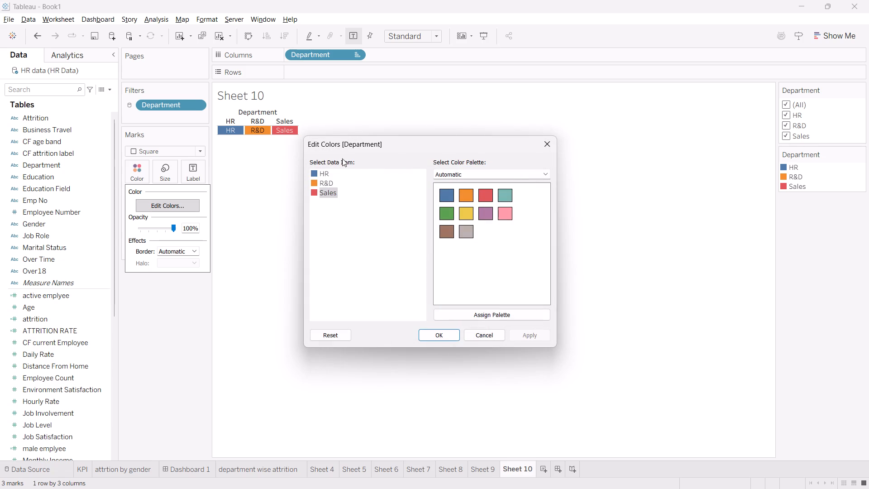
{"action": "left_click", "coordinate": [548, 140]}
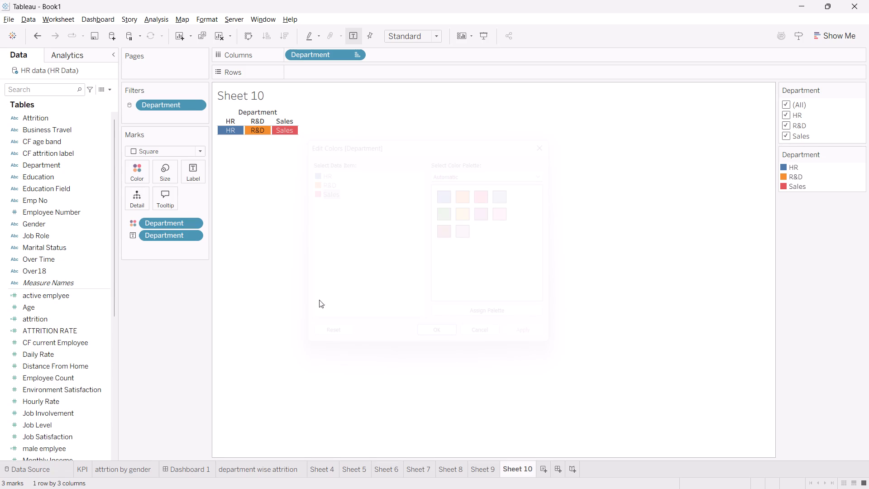
On Dashboard 1, shorten the floating Sheet 10 container so its lower edge sits just beneath the coloured department blocks.
{"action": "left_click", "coordinate": [177, 476]}
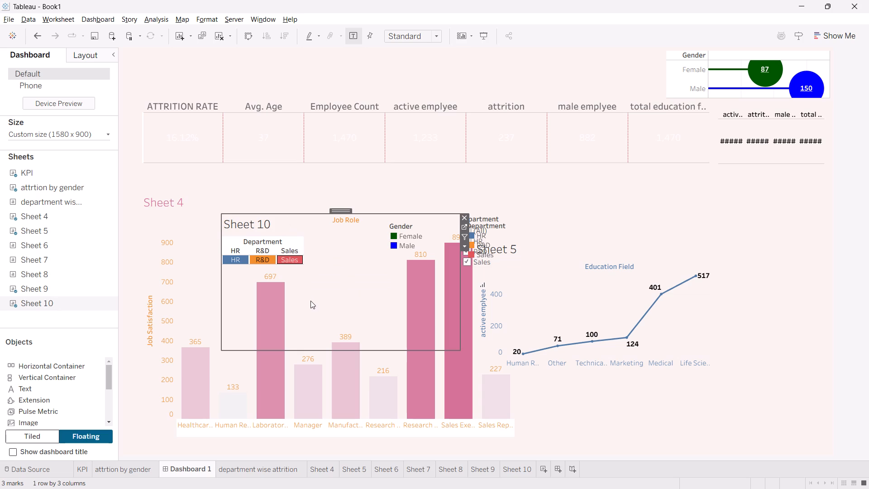
{"action": "left_click", "coordinate": [242, 262]}
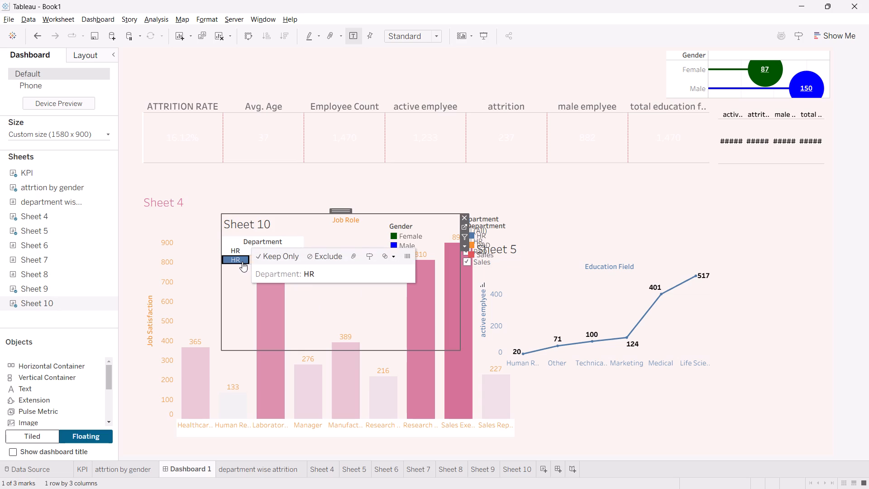
{"action": "left_click", "coordinate": [315, 299]}
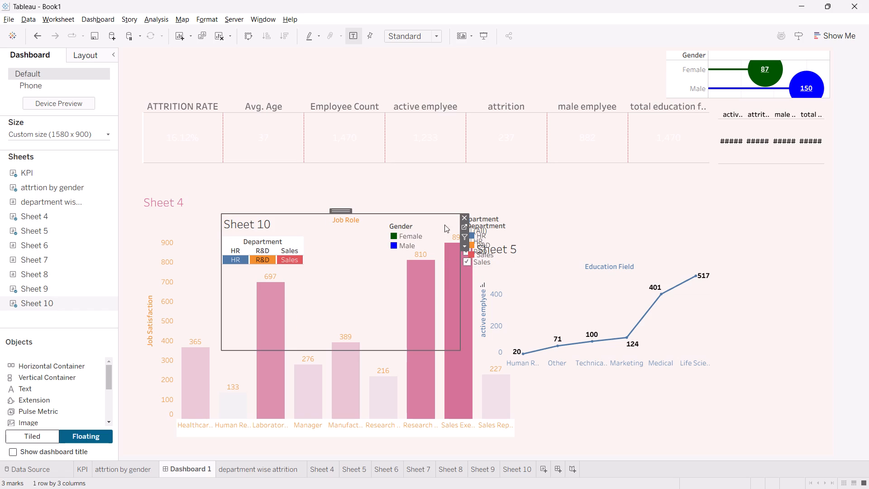
{"action": "left_click_drag", "start_coordinate": [321, 350], "coordinate": [312, 264]}
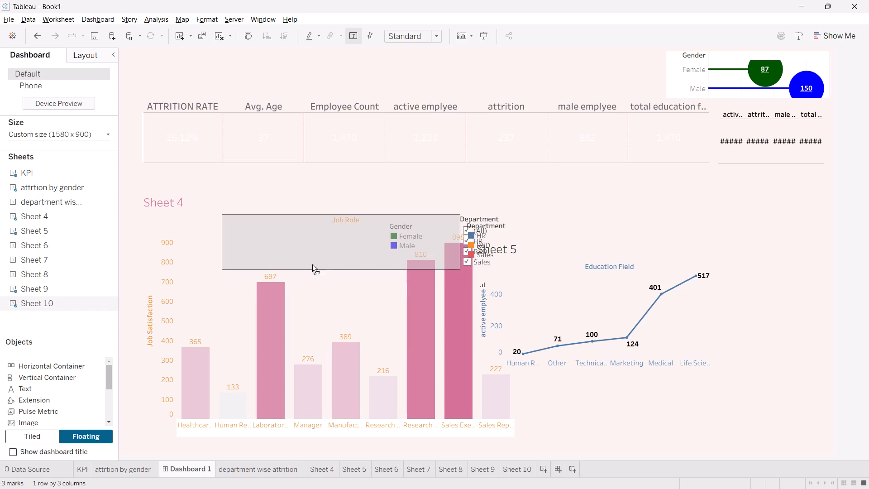
{"action": "left_click_drag", "start_coordinate": [312, 264], "coordinate": [312, 264]}
Clear the title text of Sheet 10 on the dashboard, leaving the title blank.
{"action": "triple_click", "coordinate": [258, 220]}
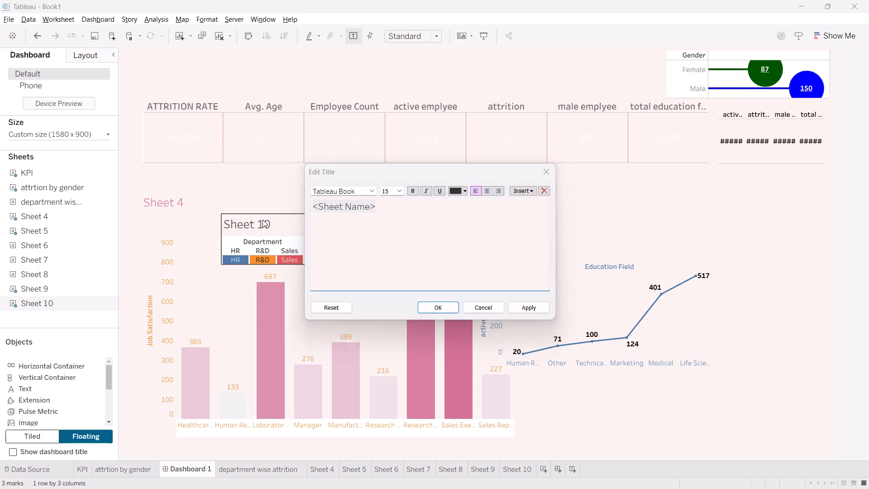
{"action": "left_click_drag", "start_coordinate": [314, 206], "coordinate": [399, 205]}
{"action": "key", "text": "BackSpace"}
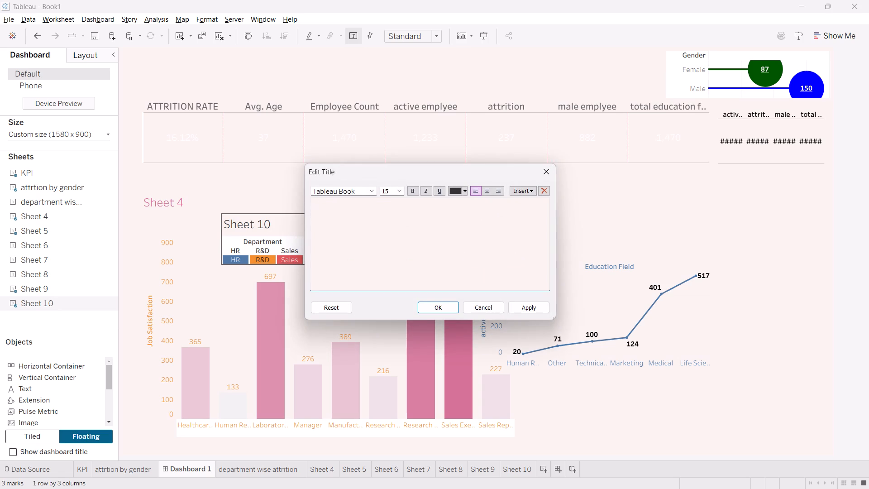
{"action": "left_click", "coordinate": [440, 304]}
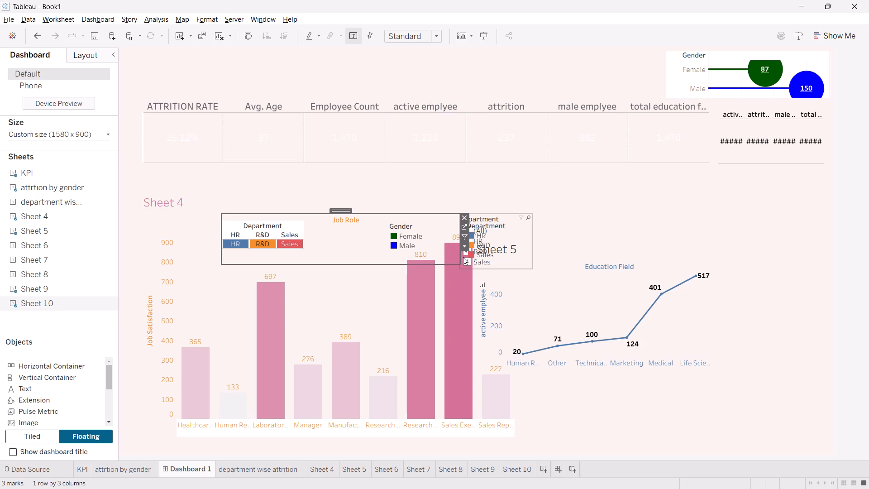
Remove the floating Department colour legend and the Department filter card overlapping Sheet 5's title from the dashboard.
{"action": "left_click", "coordinate": [402, 229]}
{"action": "left_click", "coordinate": [290, 224]}
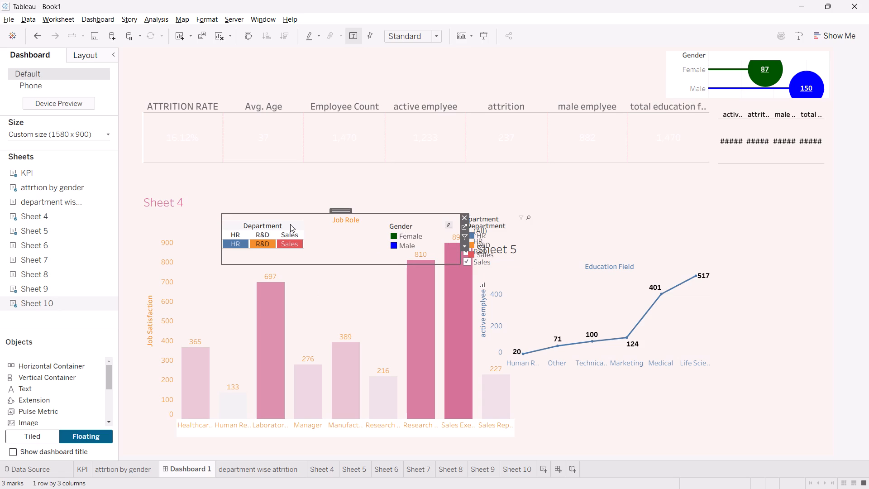
{"action": "left_click", "coordinate": [346, 292]}
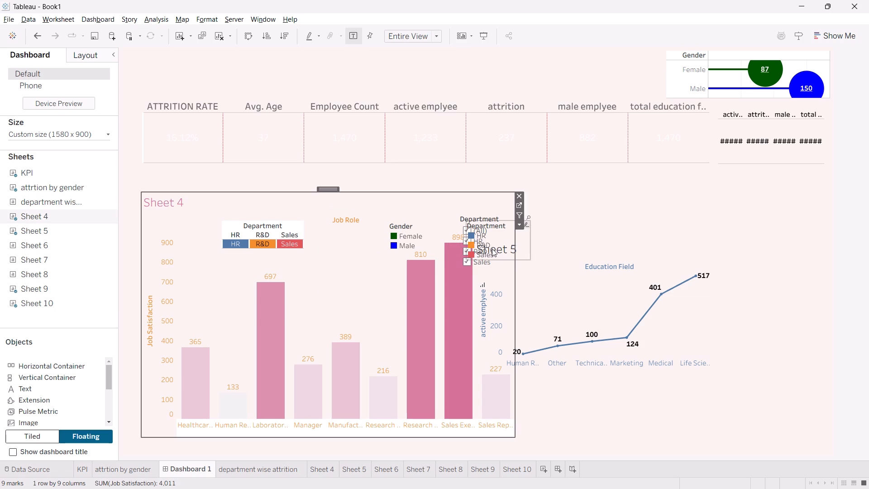
{"action": "left_click", "coordinate": [492, 249]}
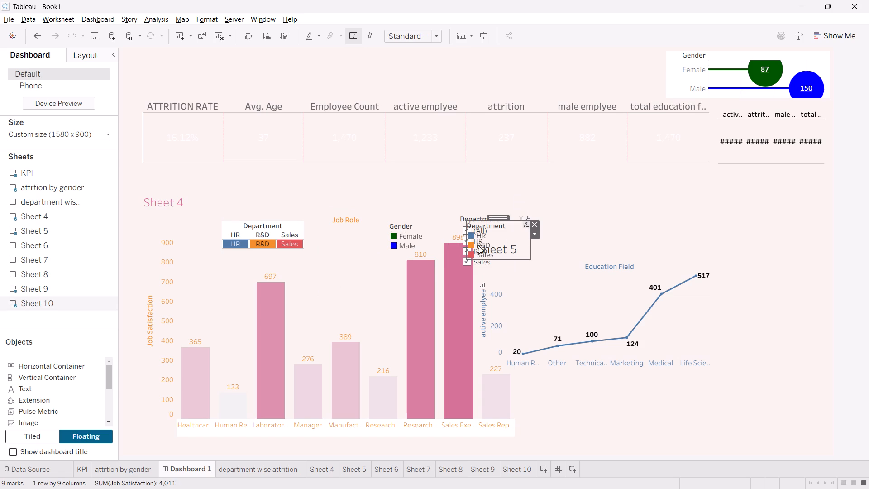
{"action": "left_click", "coordinate": [534, 221]}
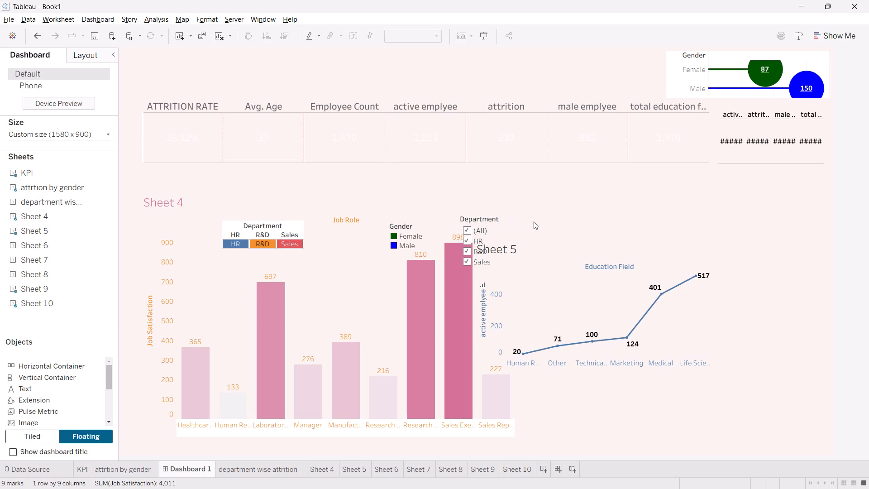
{"action": "left_click", "coordinate": [511, 232]}
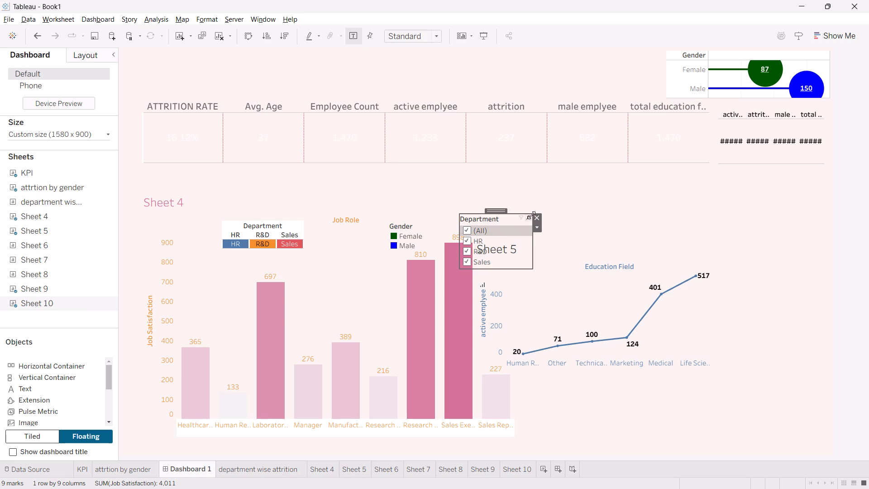
{"action": "left_click", "coordinate": [535, 217]}
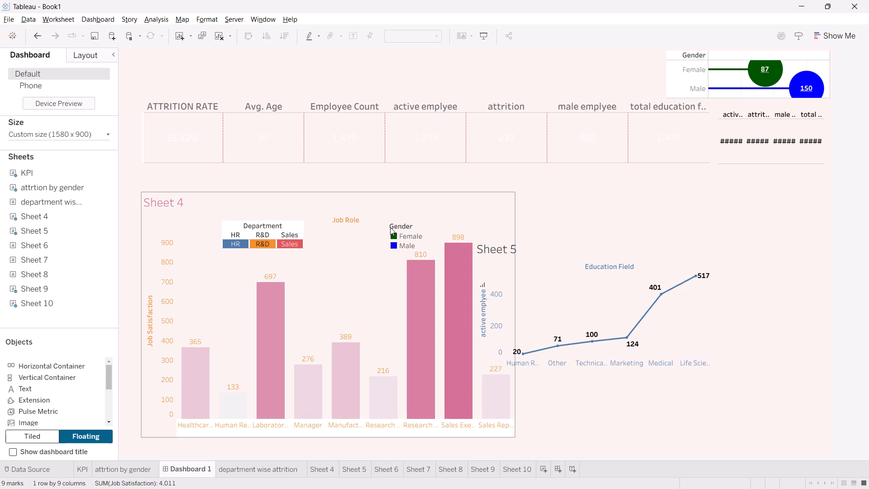
Narrow the floating Sheet 10 container from its right edge to roughly the width of the department blocks.
{"action": "left_click", "coordinate": [406, 228]}
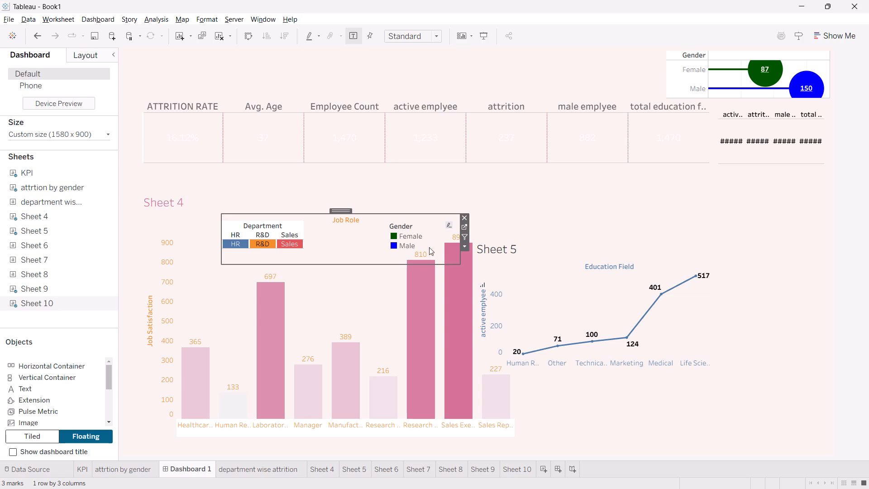
{"action": "left_click_drag", "start_coordinate": [458, 259], "coordinate": [383, 257]}
{"action": "left_click_drag", "start_coordinate": [460, 251], "coordinate": [348, 235]}
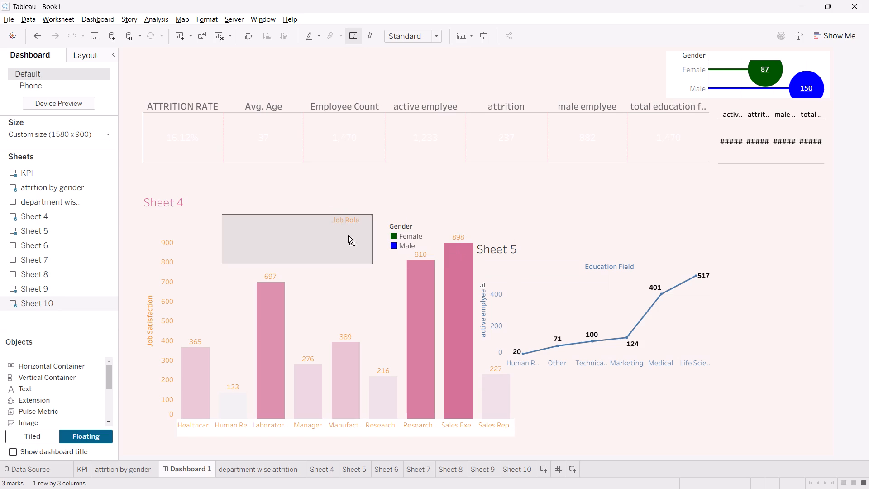
{"action": "left_click_drag", "start_coordinate": [348, 235], "coordinate": [292, 230]}
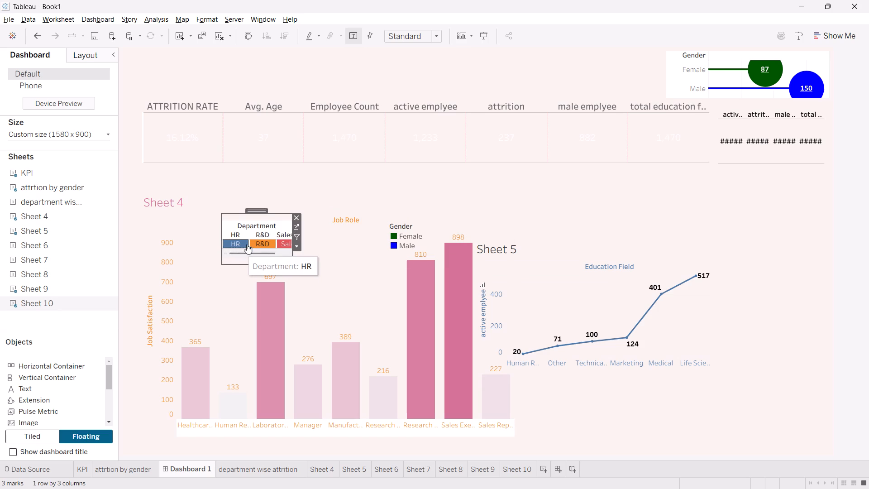
Test selecting the HR and R&D blocks of Sheet 10 on the dashboard.
{"action": "left_click", "coordinate": [229, 243]}
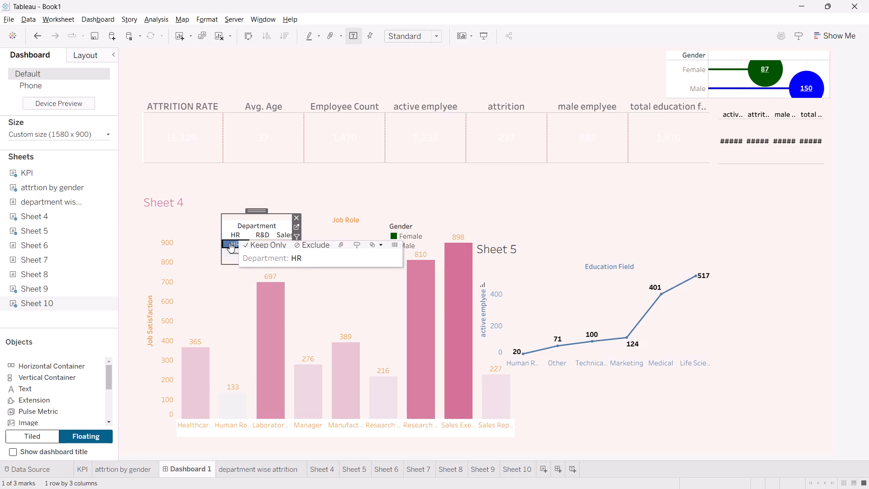
{"action": "left_click", "coordinate": [229, 243]}
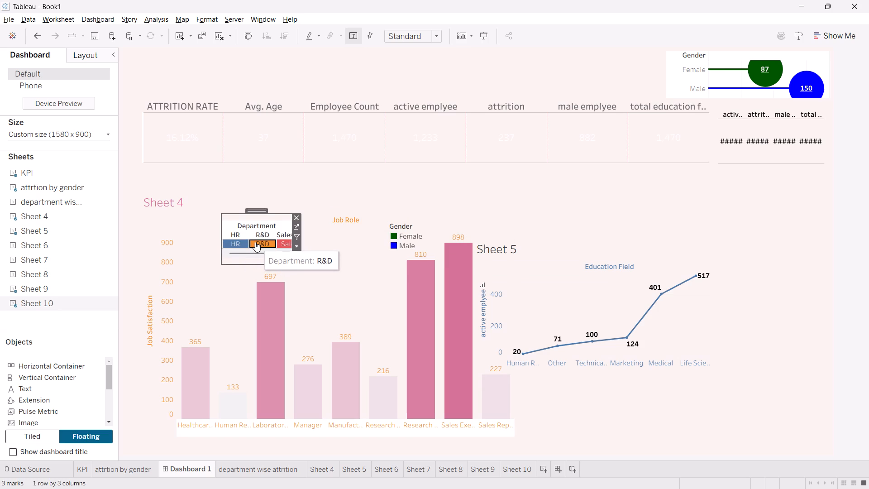
{"action": "left_click", "coordinate": [255, 242]}
{"action": "left_click", "coordinate": [255, 242]}
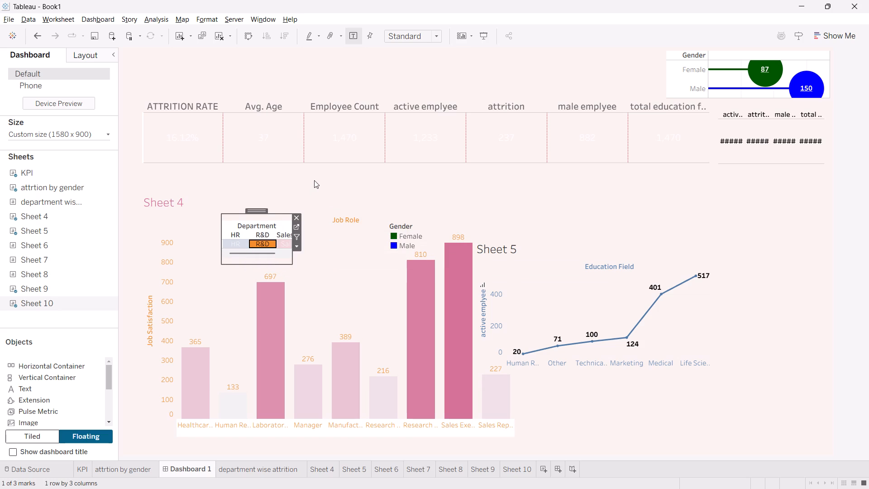
{"action": "left_click", "coordinate": [312, 178]}
Widen the Sheet 10 container slightly so that the HR, R&D and Sales blocks all fit without scrolling.
{"action": "left_click", "coordinate": [273, 249]}
{"action": "left_click_drag", "start_coordinate": [291, 262], "coordinate": [311, 261]}
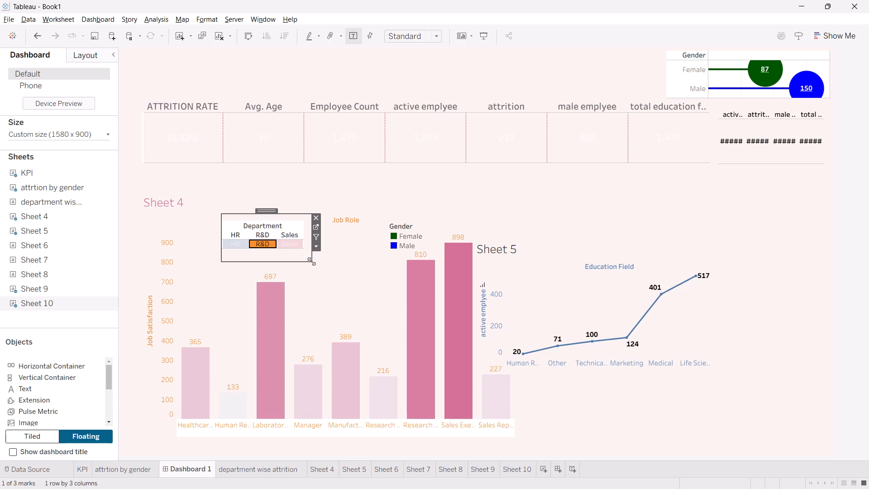
On Sheet 10, move the Department field from Columns to Rows so that the blocks stack vertically.
{"action": "left_click", "coordinate": [517, 470]}
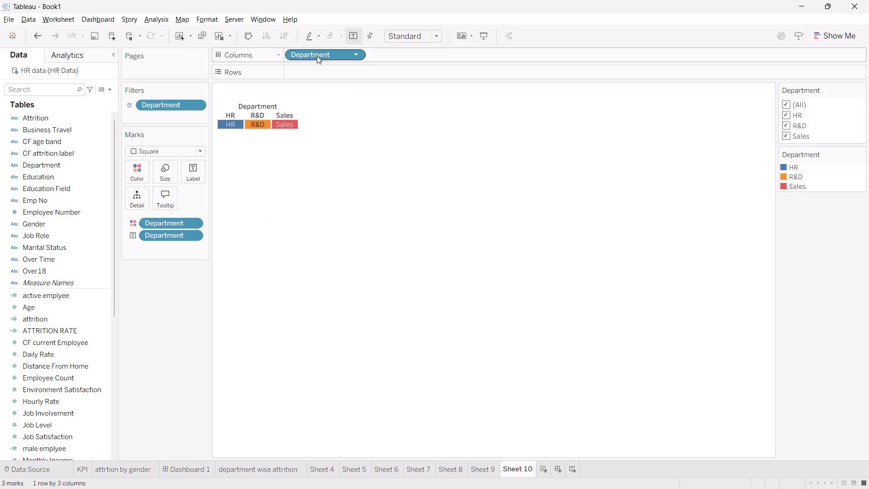
{"action": "left_click_drag", "start_coordinate": [317, 56], "coordinate": [325, 77]}
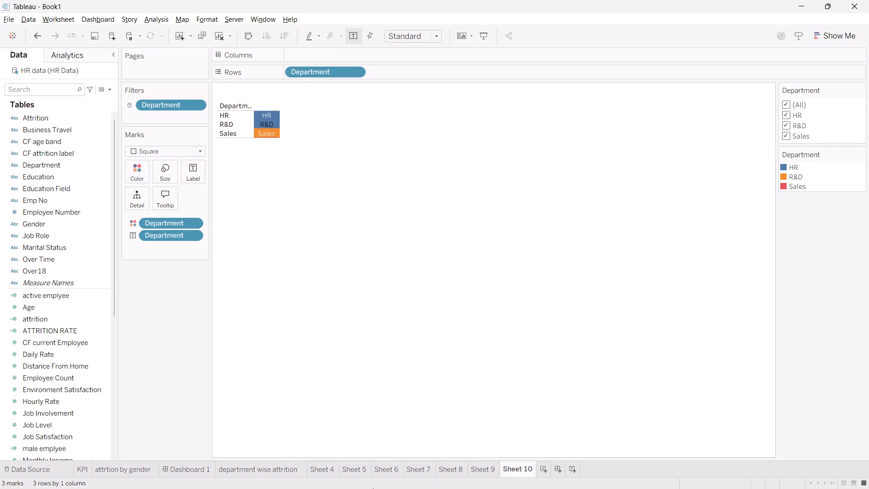
On Dashboard 1, extend the Sheet 10 container to the left and resize it closely around the stacked department blocks.
{"action": "left_click", "coordinate": [198, 465]}
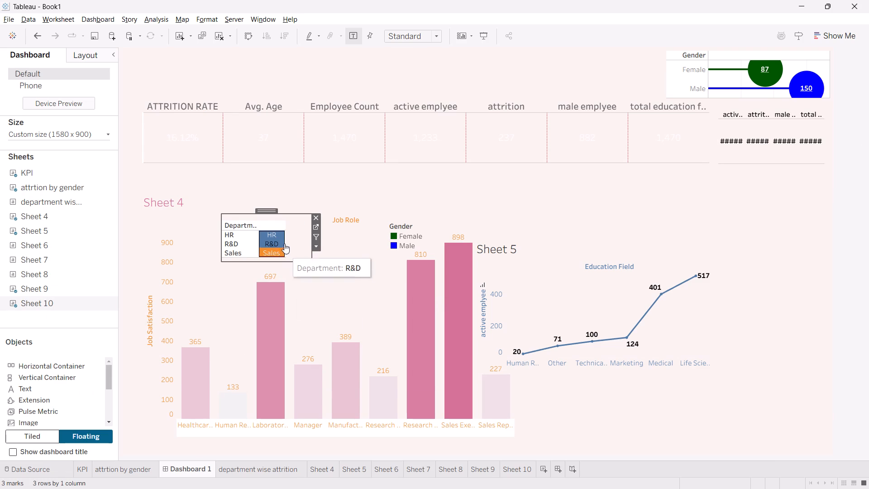
{"action": "left_click_drag", "start_coordinate": [278, 261], "coordinate": [285, 301]}
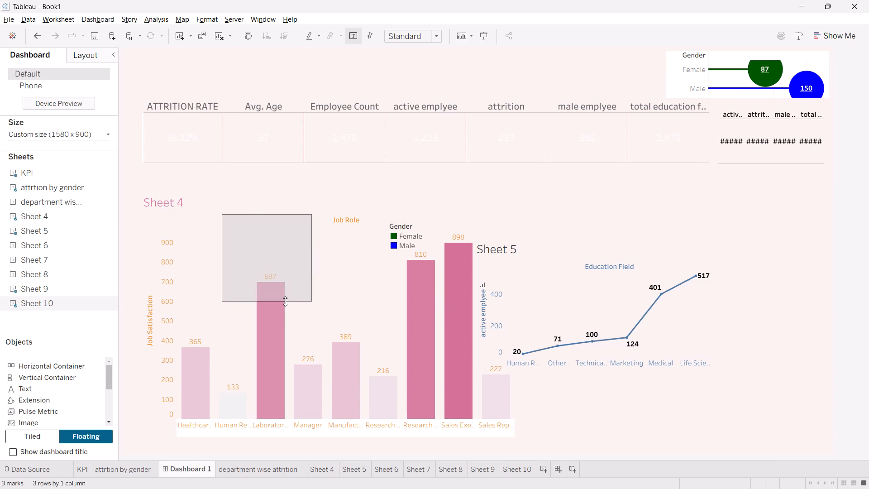
{"action": "left_click_drag", "start_coordinate": [220, 264], "coordinate": [205, 263]}
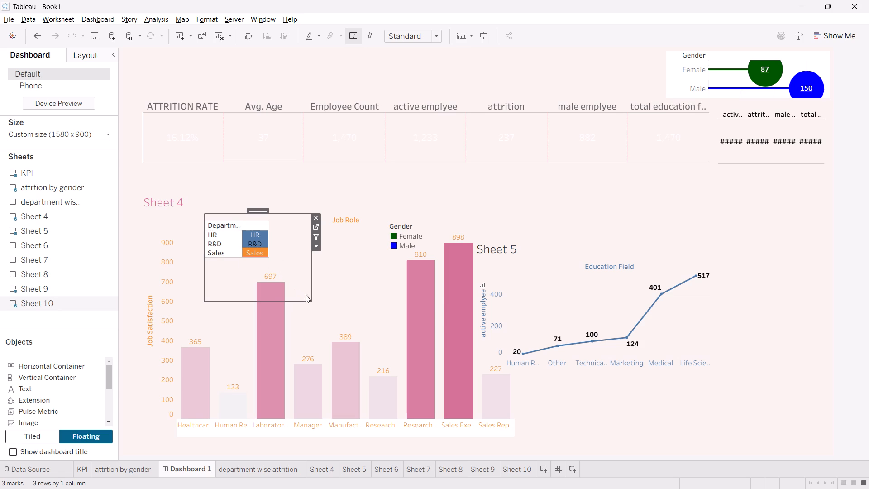
{"action": "left_click_drag", "start_coordinate": [311, 300], "coordinate": [282, 272]}
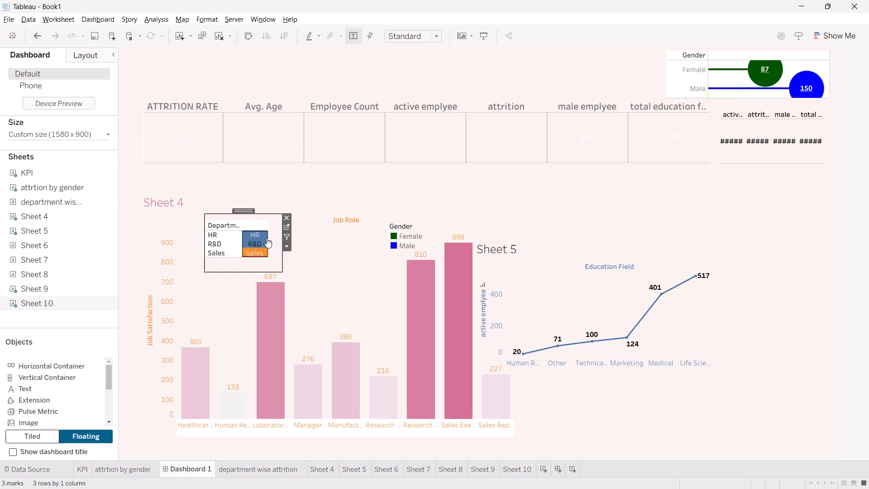
Look through the Department header formatting of Sheet 10, including the font and column shading options.
{"action": "right_click", "coordinate": [265, 258]}
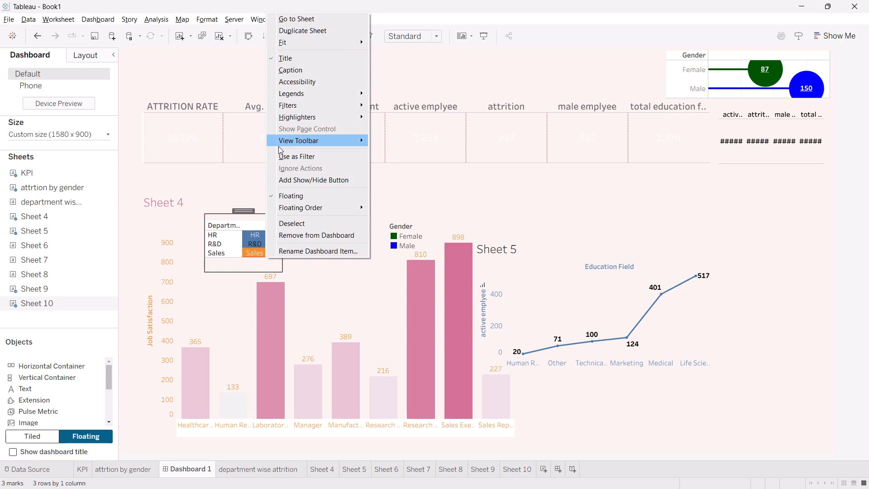
{"action": "left_click_drag", "start_coordinate": [223, 317], "coordinate": [223, 251]}
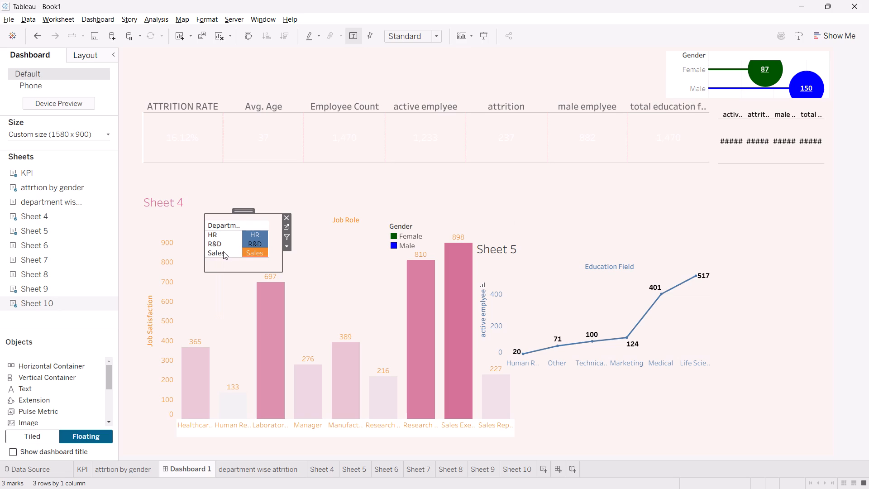
{"action": "right_click", "coordinate": [220, 244]}
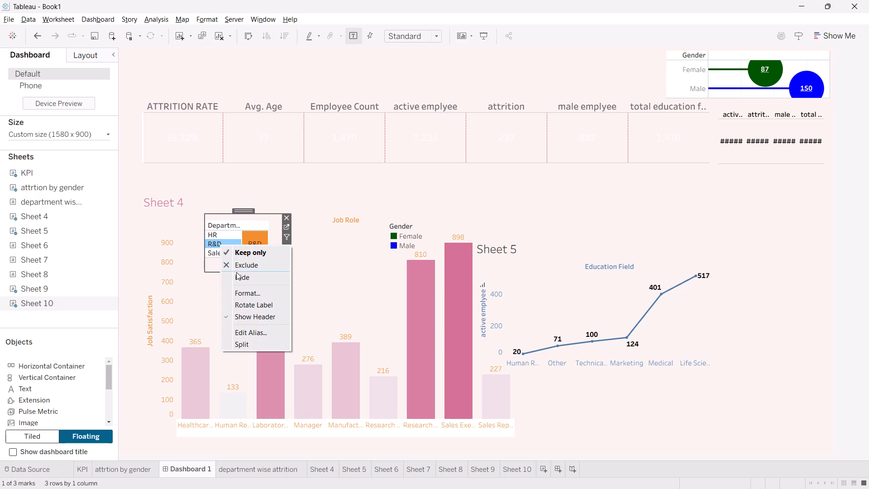
{"action": "left_click", "coordinate": [244, 289]}
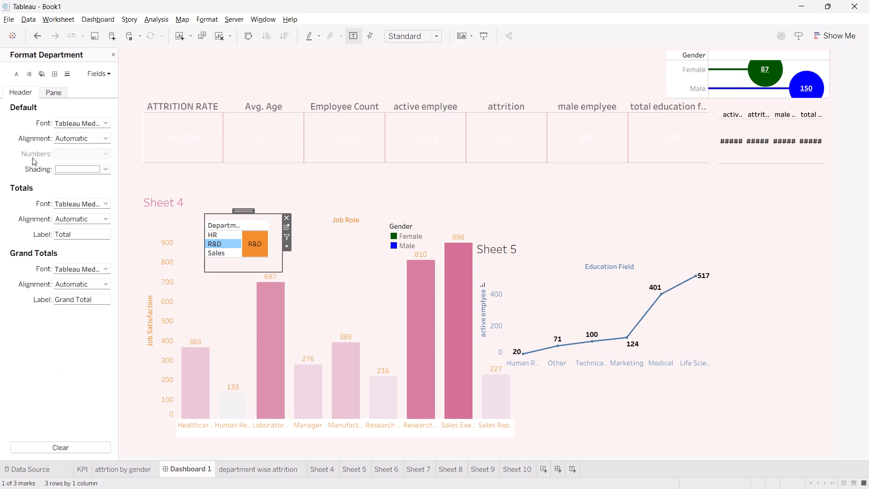
{"action": "left_click", "coordinate": [17, 75]}
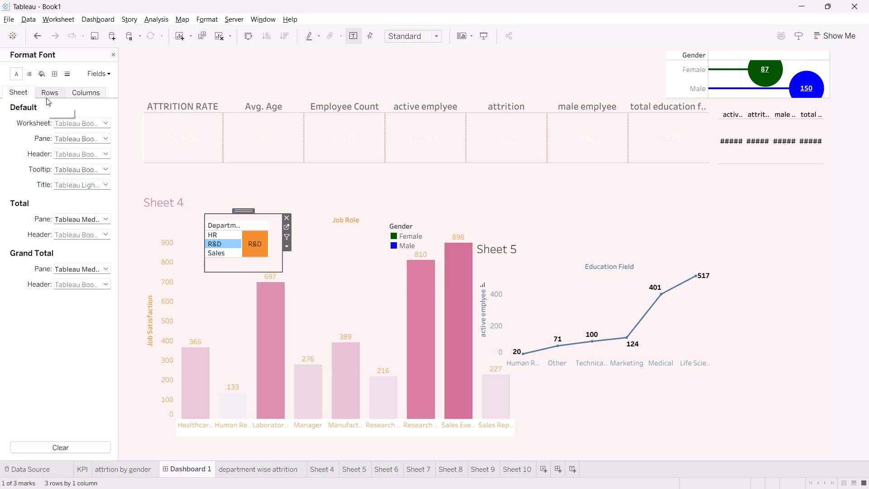
{"action": "left_click", "coordinate": [76, 93]}
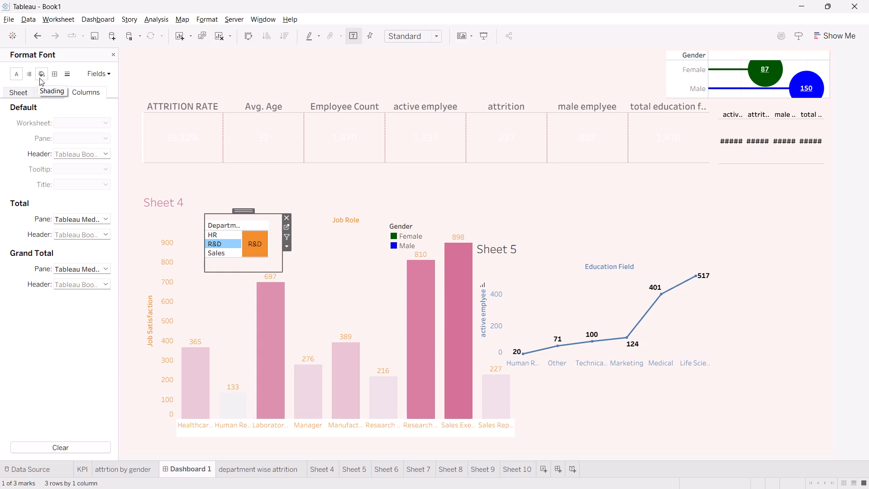
{"action": "left_click", "coordinate": [39, 78]}
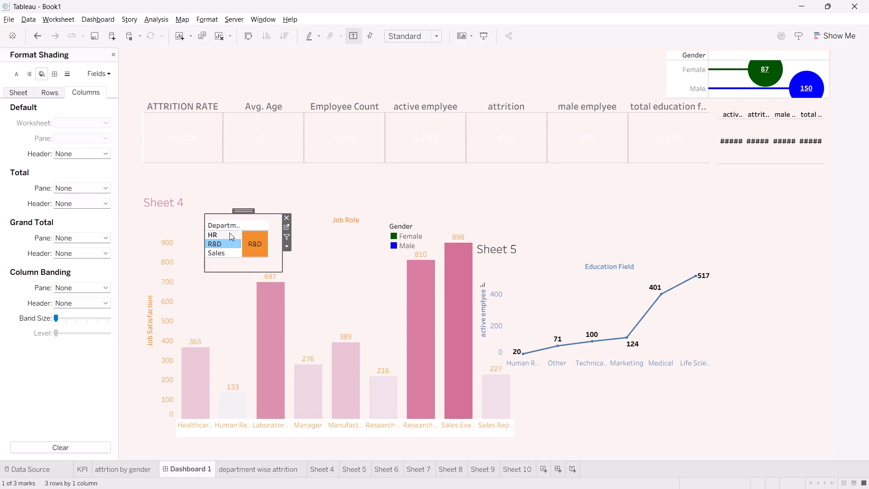
Hide the HR and Sales rows in Sheet 10.
{"action": "right_click", "coordinate": [229, 233]}
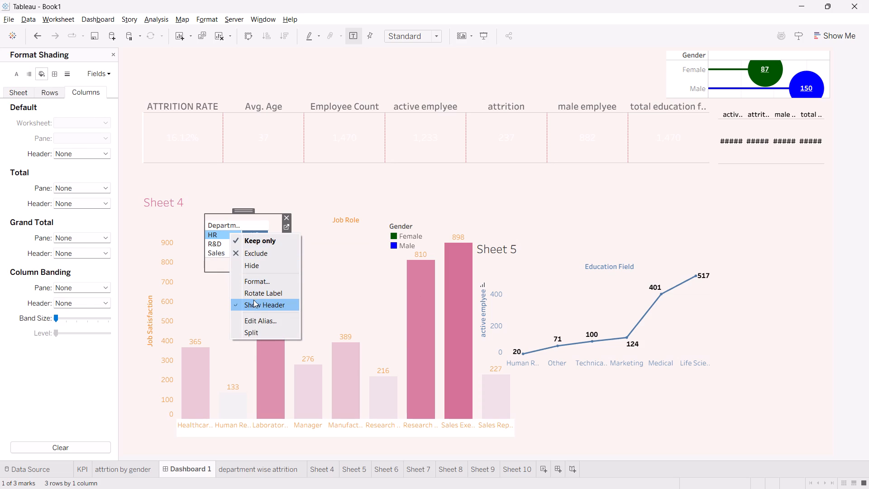
{"action": "left_click", "coordinate": [258, 264]}
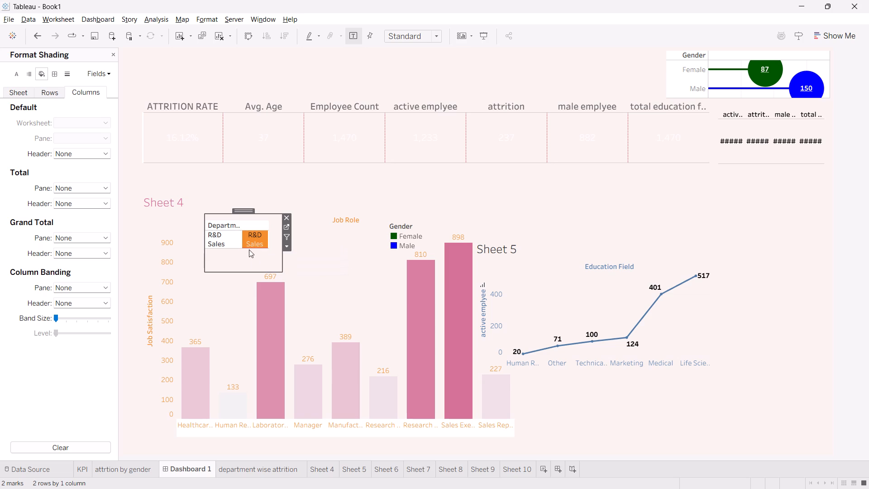
{"action": "right_click", "coordinate": [228, 245]}
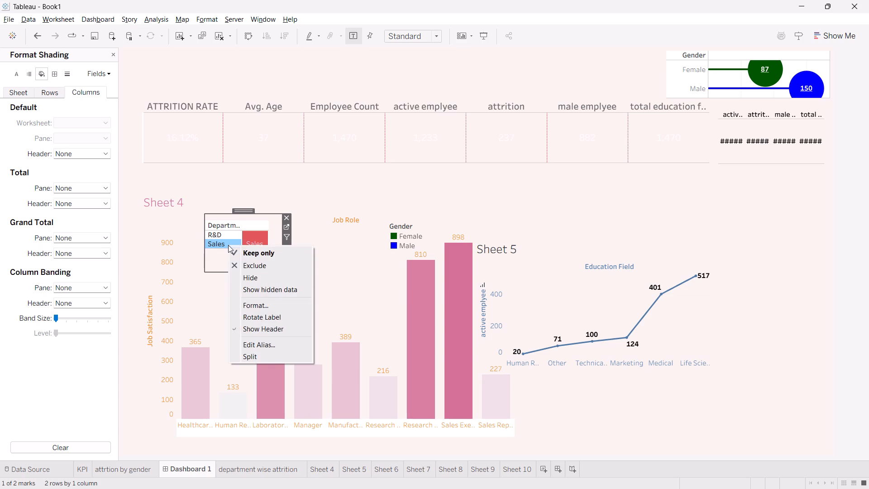
{"action": "left_click", "coordinate": [252, 273]}
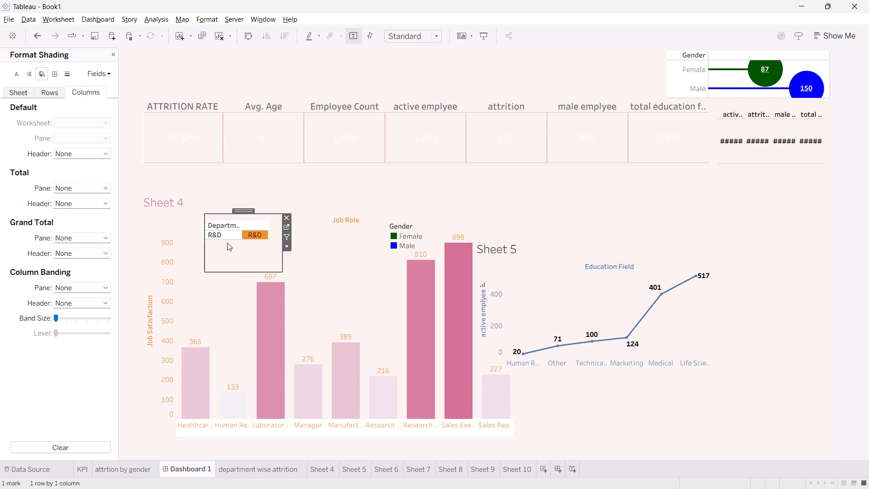
Remove the floating Sheet 10 from Dashboard 1.
{"action": "left_click", "coordinate": [284, 218]}
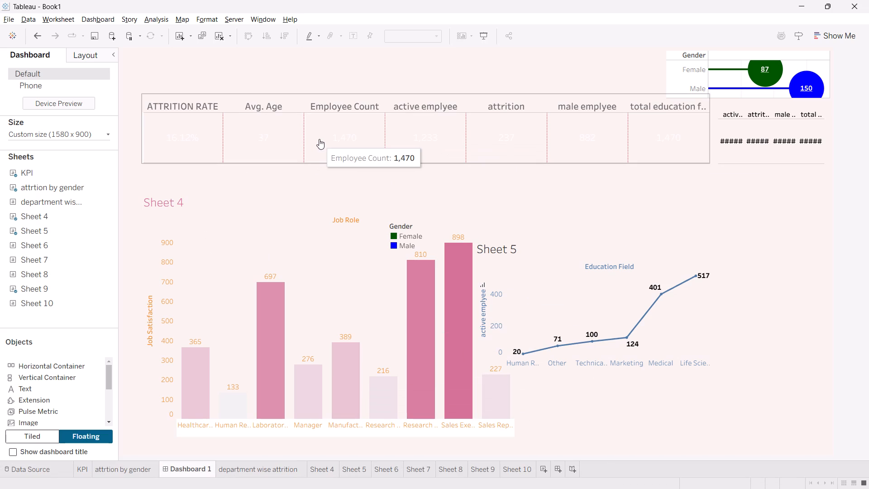
Add a floating text object reading "sail" to the dashboard, in near-black Tableau Bold at size 14.
{"action": "left_click", "coordinate": [44, 387]}
{"action": "double_click", "coordinate": [44, 387]}
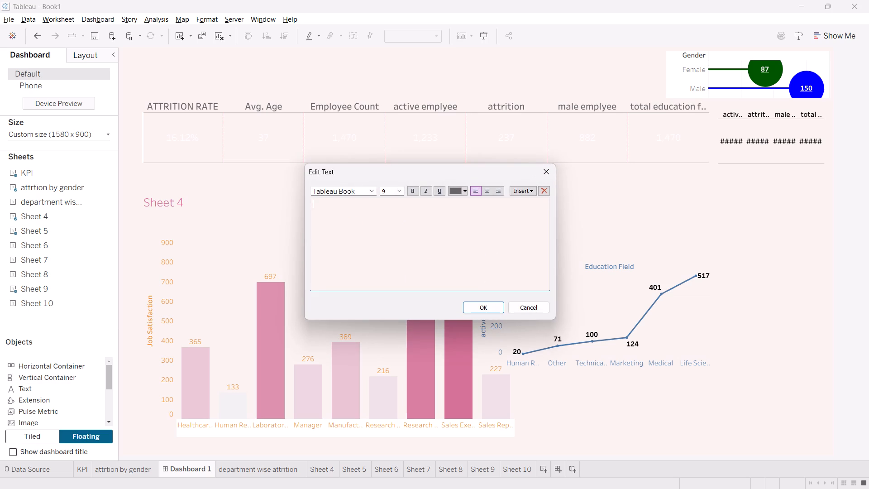
{"action": "type", "text": "sail"}
{"action": "left_click_drag", "start_coordinate": [363, 206], "coordinate": [286, 194]}
{"action": "left_click_drag", "start_coordinate": [286, 194], "coordinate": [287, 194]}
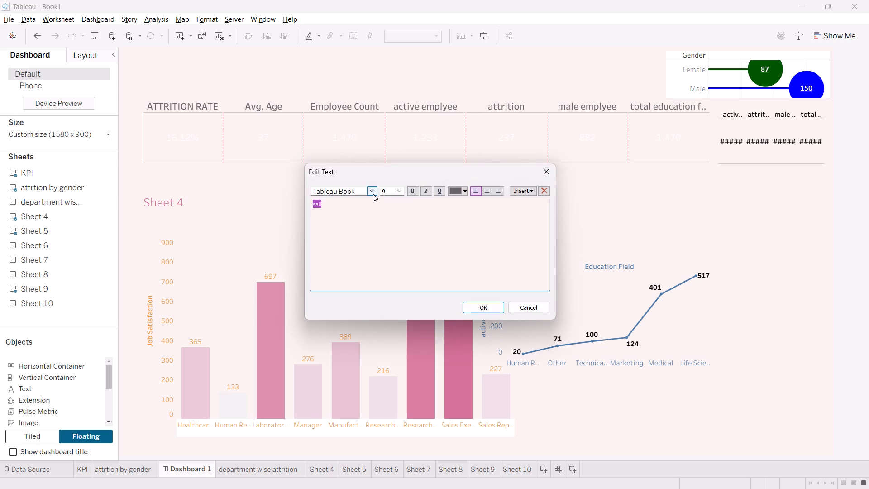
{"action": "left_click", "coordinate": [373, 194]}
{"action": "left_click", "coordinate": [362, 211]}
{"action": "left_click", "coordinate": [467, 191]}
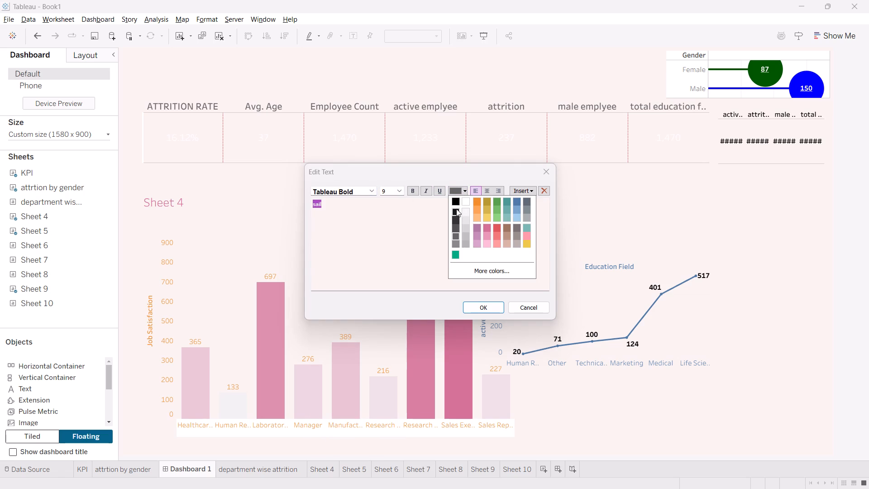
{"action": "left_click", "coordinate": [456, 209]}
{"action": "left_click_drag", "start_coordinate": [402, 188], "coordinate": [400, 239]}
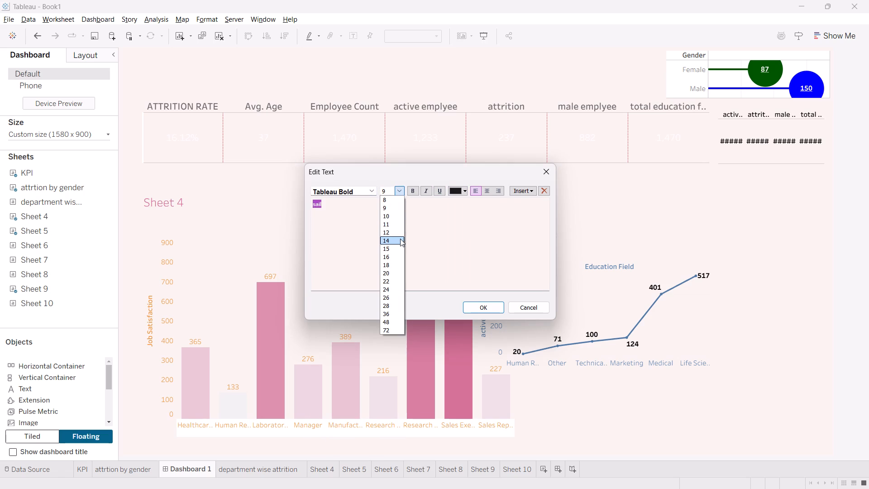
{"action": "left_click_drag", "start_coordinate": [400, 239], "coordinate": [398, 244]}
{"action": "left_click", "coordinate": [398, 244]}
{"action": "left_click", "coordinate": [482, 307]}
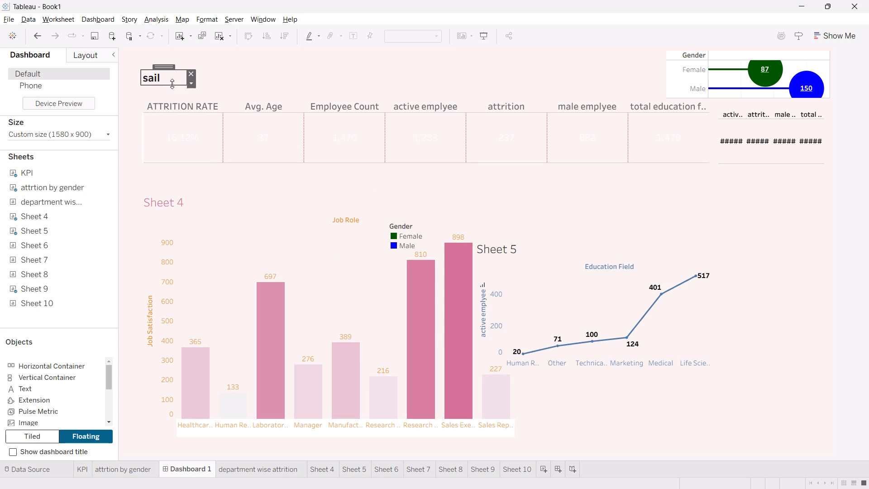
Make the "sail" text object slightly taller and widen it to reach above the active emplyee KPI column.
{"action": "left_click_drag", "start_coordinate": [172, 86], "coordinate": [174, 91]}
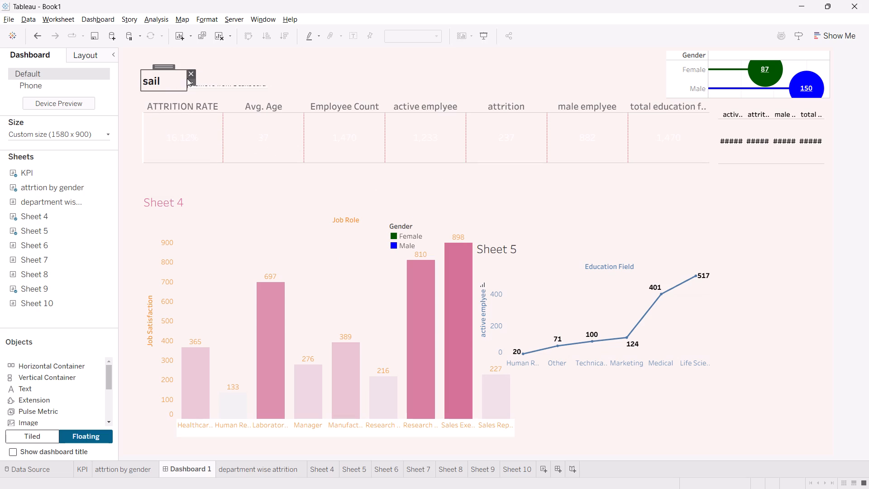
{"action": "left_click", "coordinate": [187, 80]}
{"action": "left_click_drag", "start_coordinate": [186, 77], "coordinate": [364, 67]}
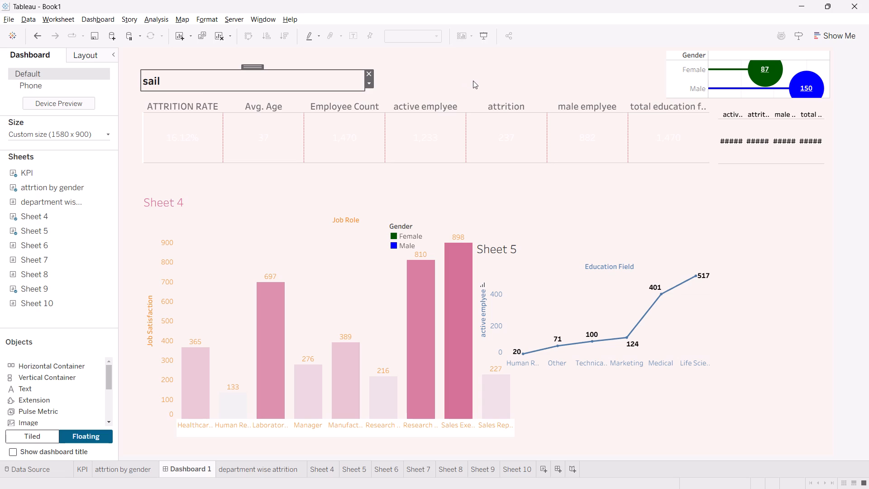
{"action": "left_click", "coordinate": [473, 81]}
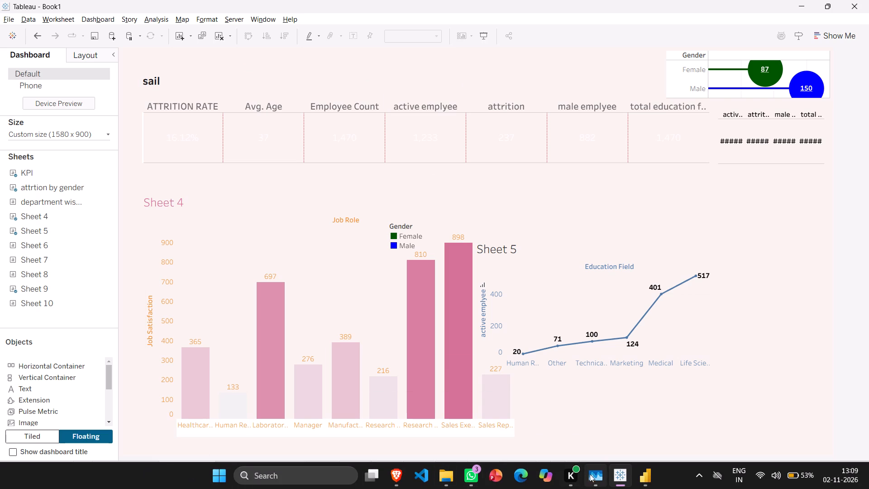
Switch to the ecommerce report in Power BI Desktop and bring up the commands for inserting elements.
{"action": "left_click", "coordinate": [645, 478]}
{"action": "left_click", "coordinate": [663, 407]}
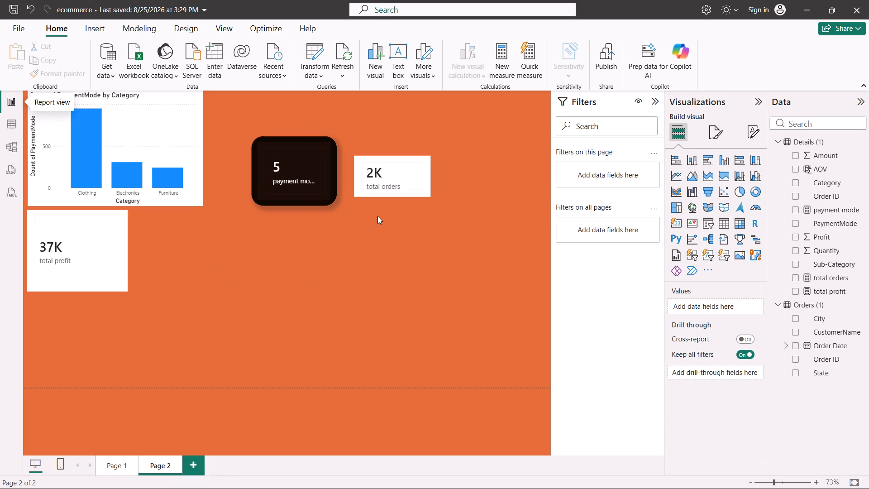
{"action": "left_click", "coordinate": [103, 24]}
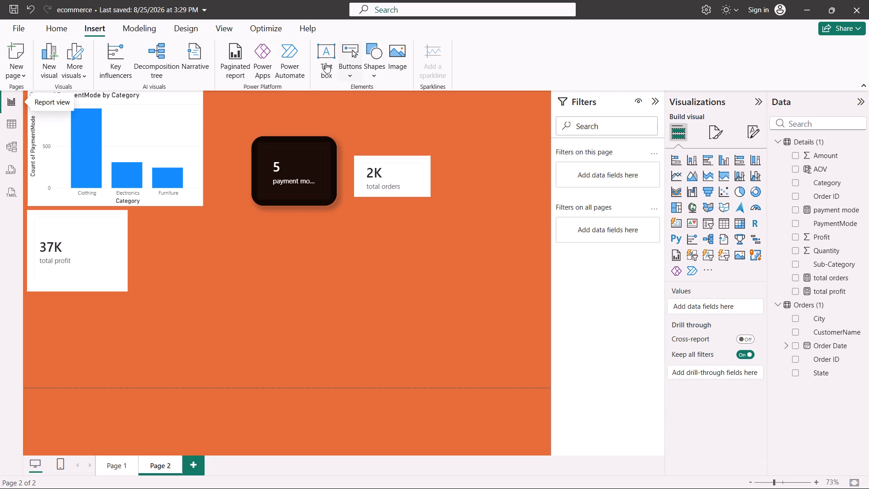